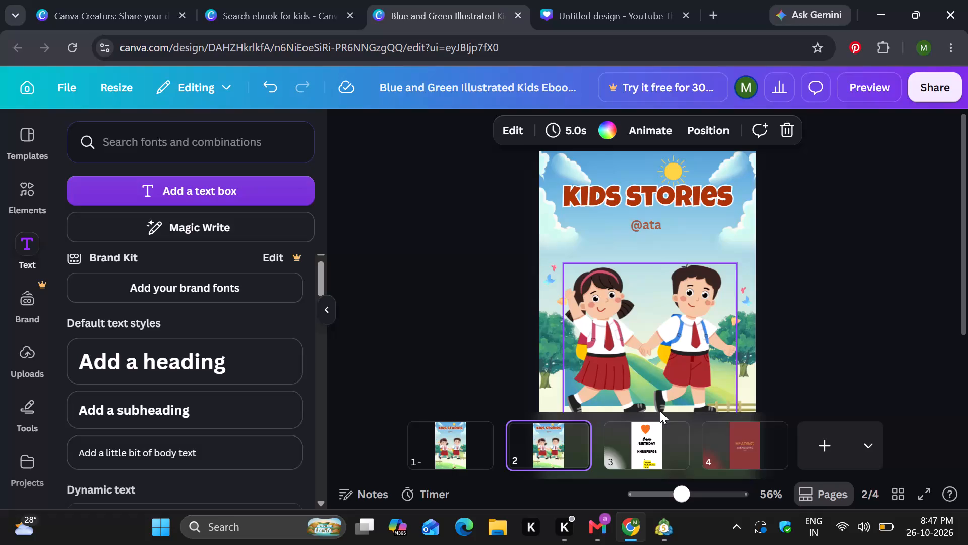
# Delete the illustration of the two schoolchildren from the page 2 cover.
pyautogui.click(650, 408)
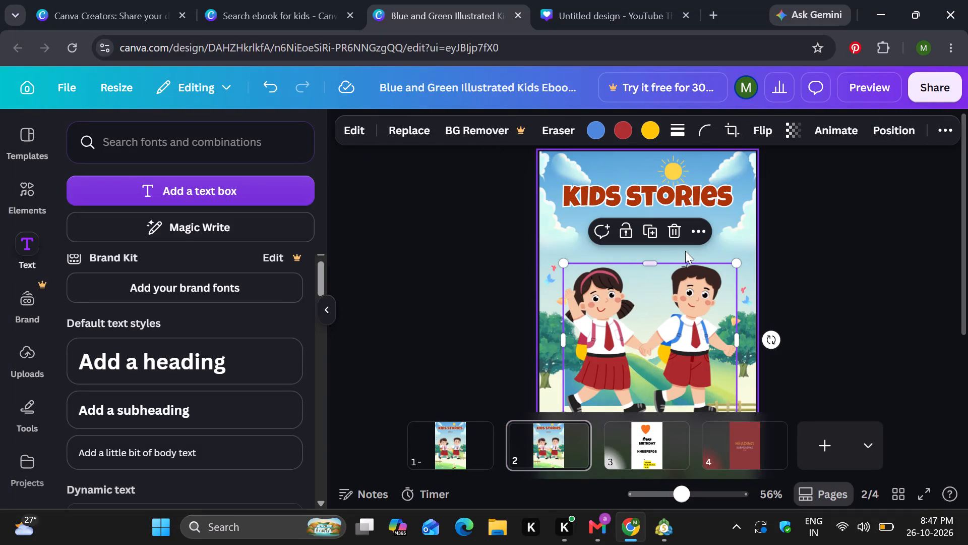
pyautogui.click(676, 230)
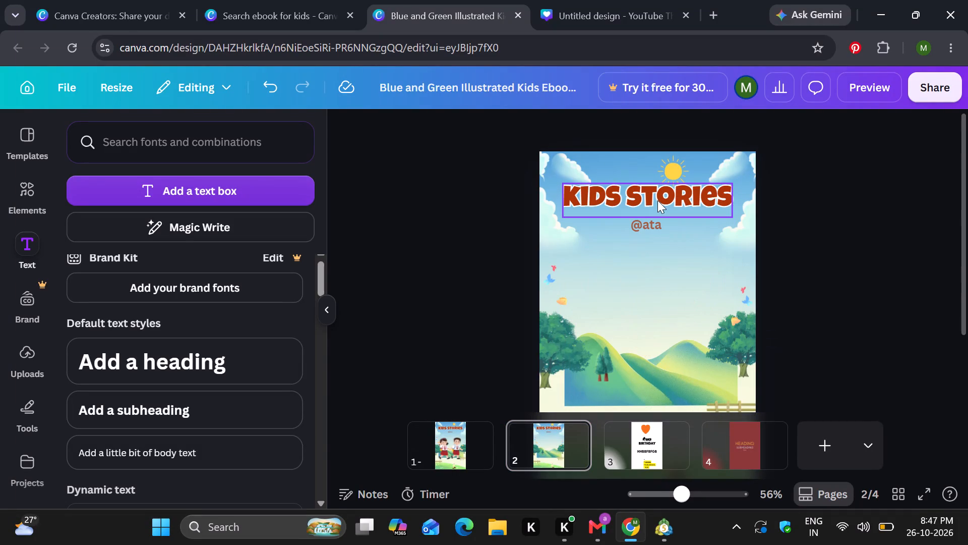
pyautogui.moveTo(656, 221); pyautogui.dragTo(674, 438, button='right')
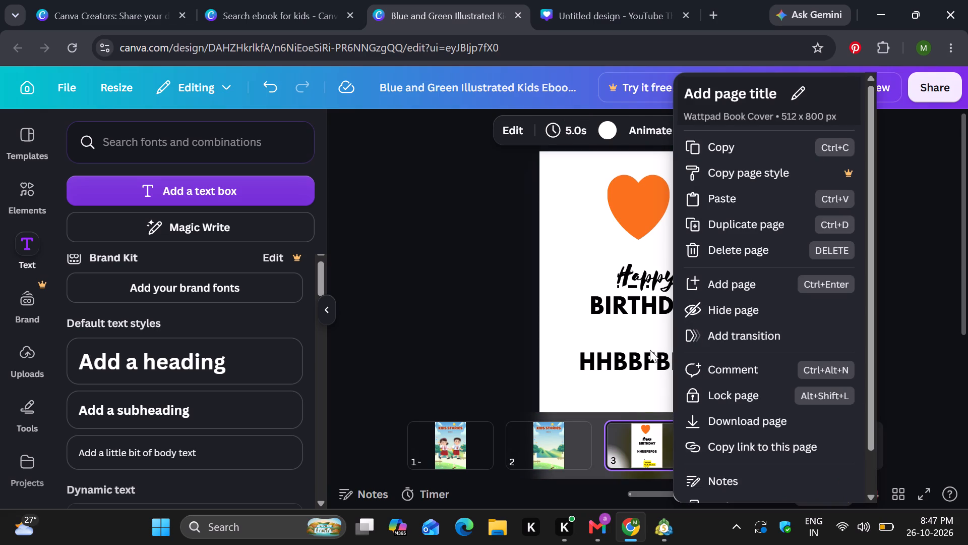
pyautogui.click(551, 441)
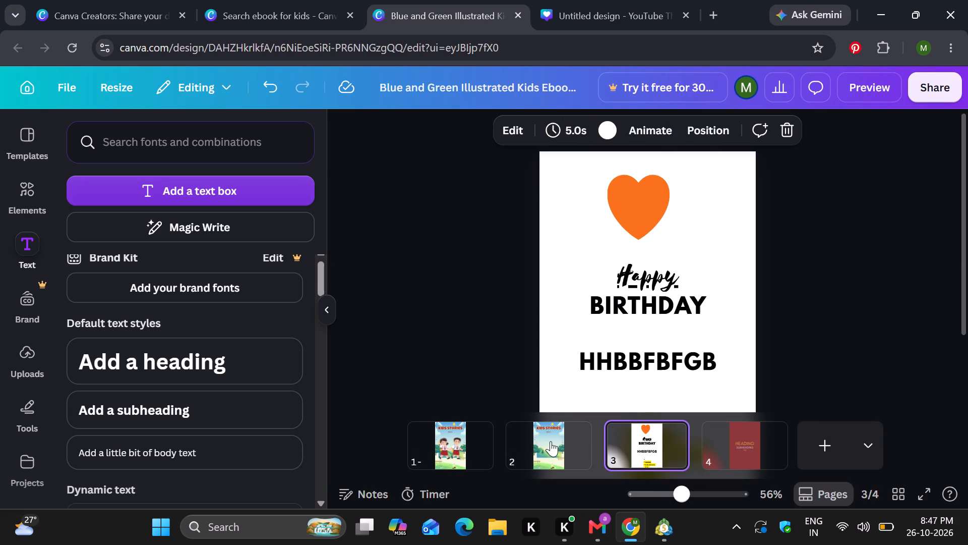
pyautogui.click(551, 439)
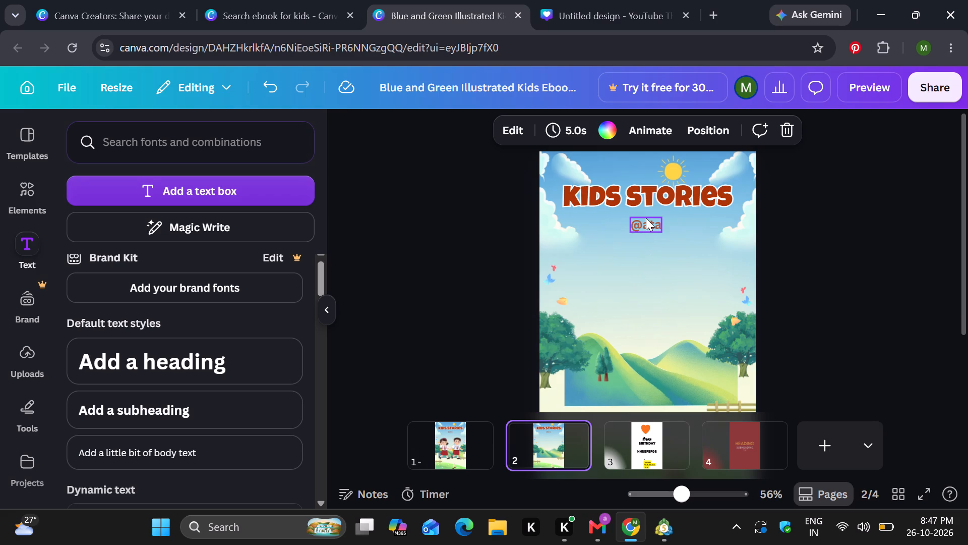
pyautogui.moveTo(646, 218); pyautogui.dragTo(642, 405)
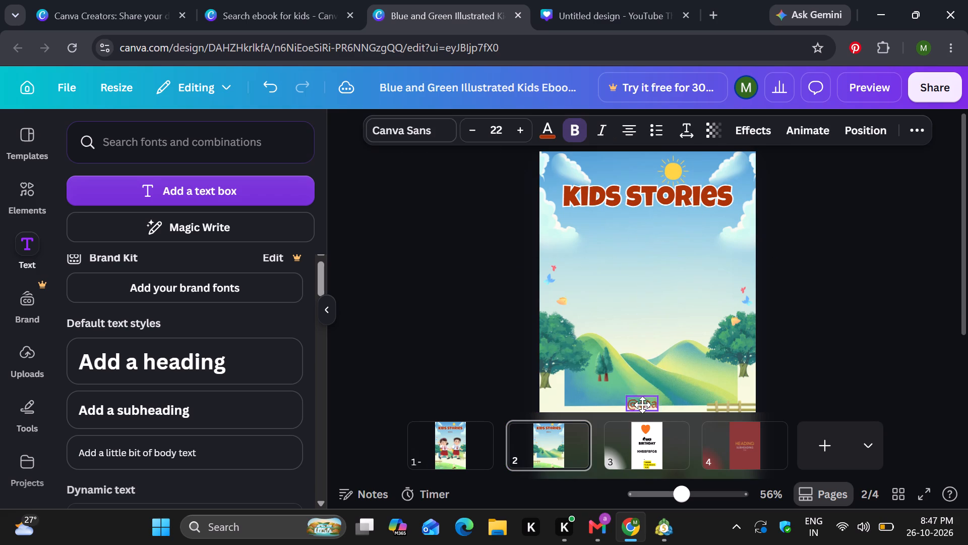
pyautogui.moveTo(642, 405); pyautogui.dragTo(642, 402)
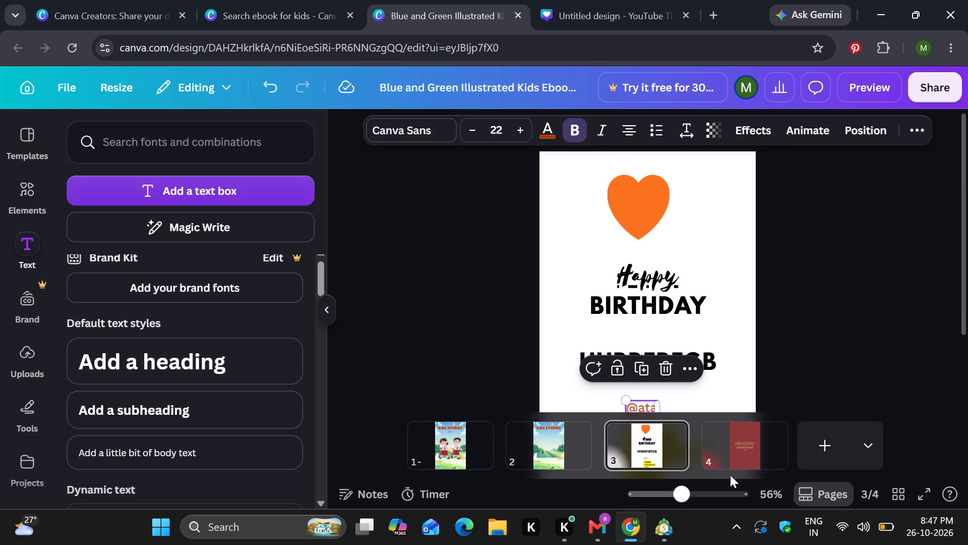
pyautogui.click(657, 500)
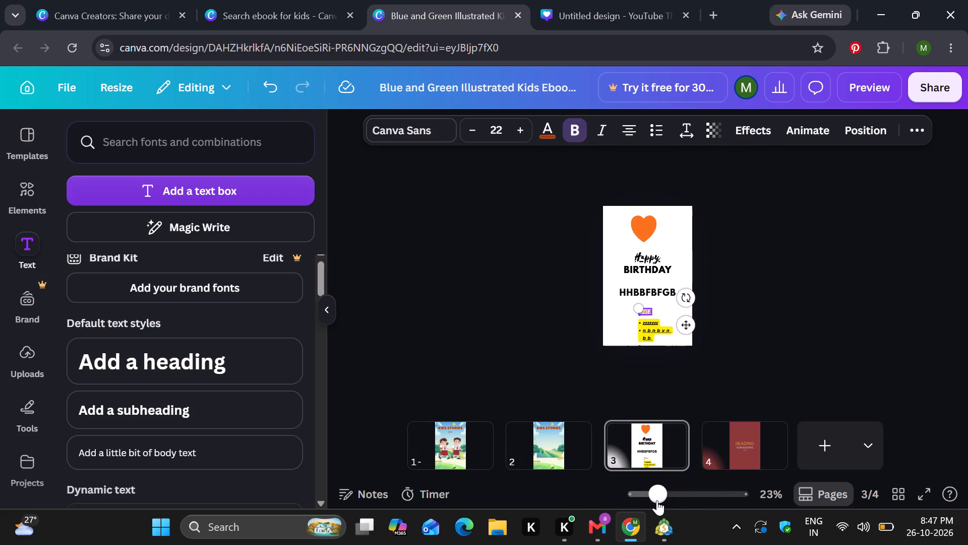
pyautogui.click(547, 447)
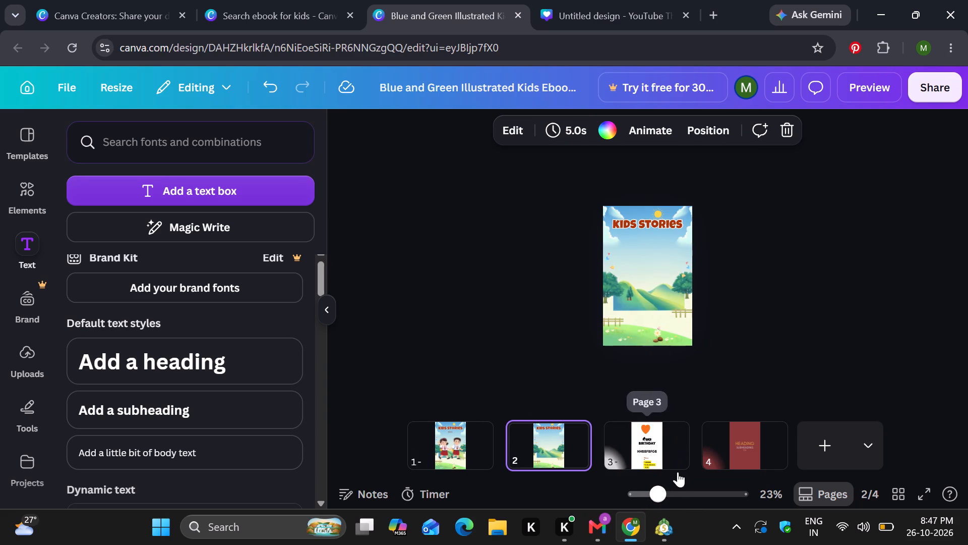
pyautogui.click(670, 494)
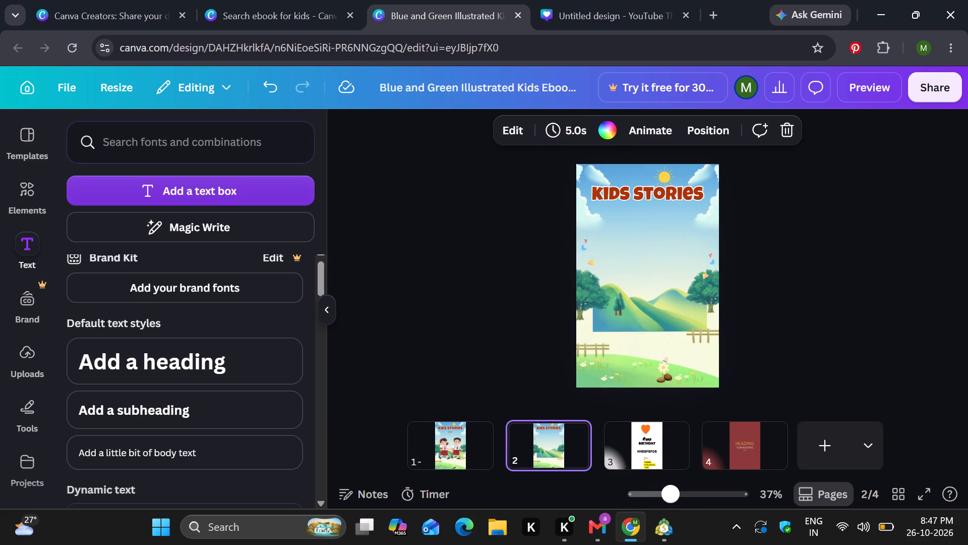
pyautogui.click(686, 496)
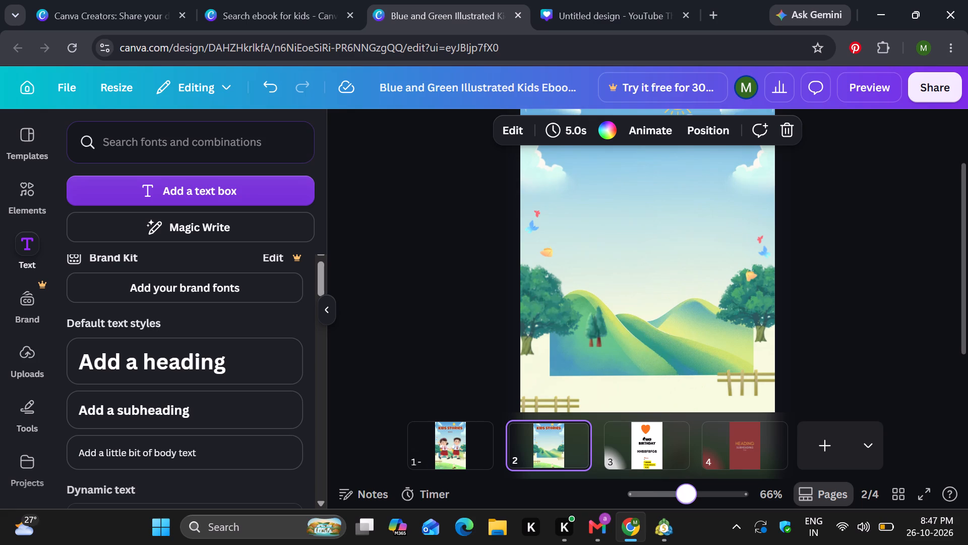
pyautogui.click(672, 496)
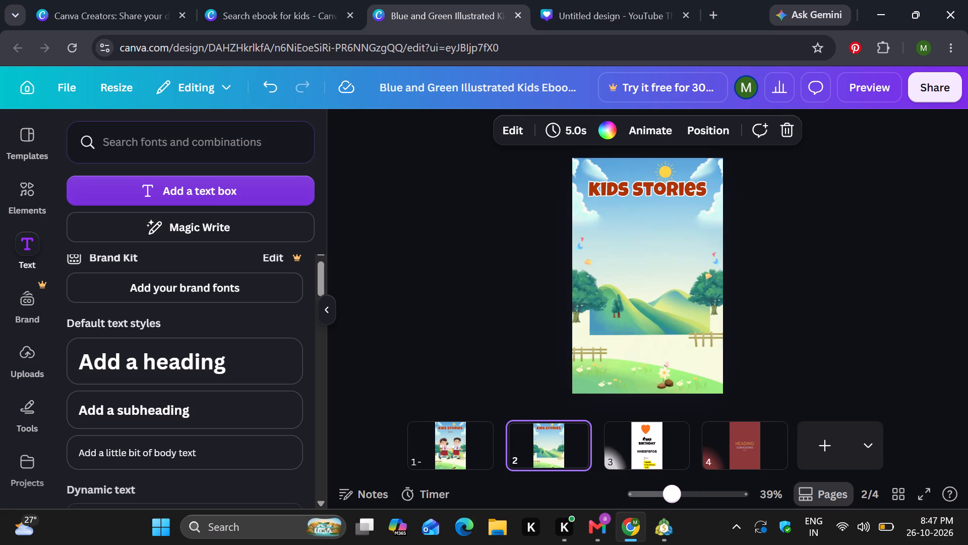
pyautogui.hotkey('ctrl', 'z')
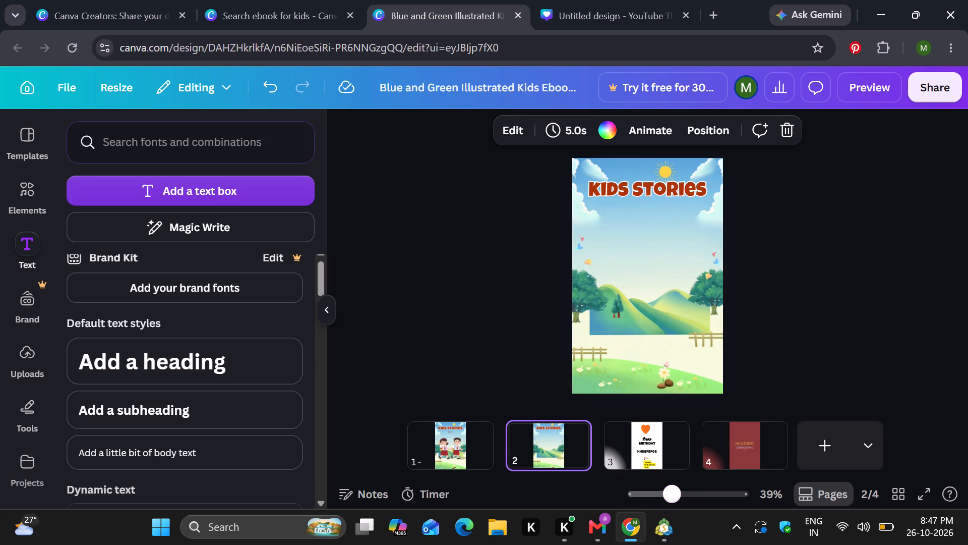
pyautogui.click(672, 496)
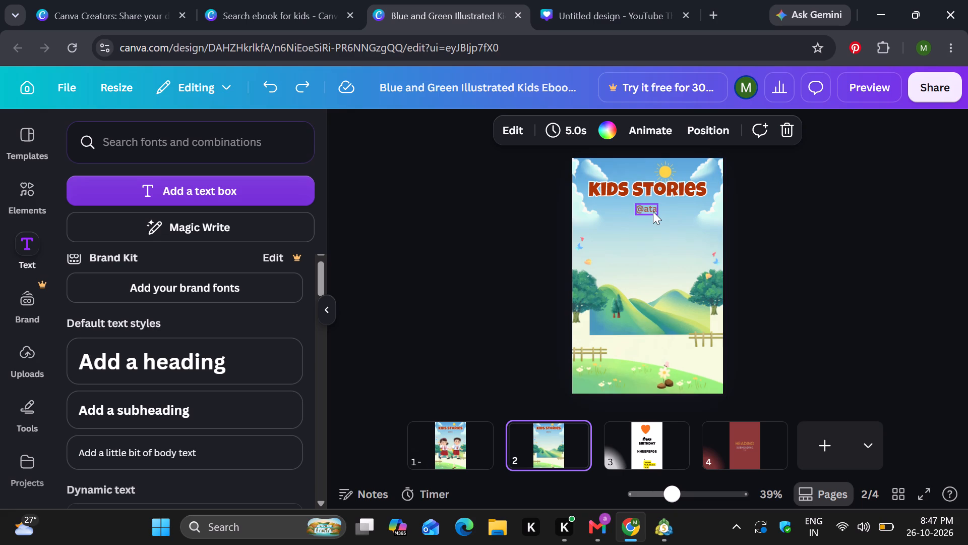
pyautogui.moveTo(652, 211); pyautogui.dragTo(657, 327)
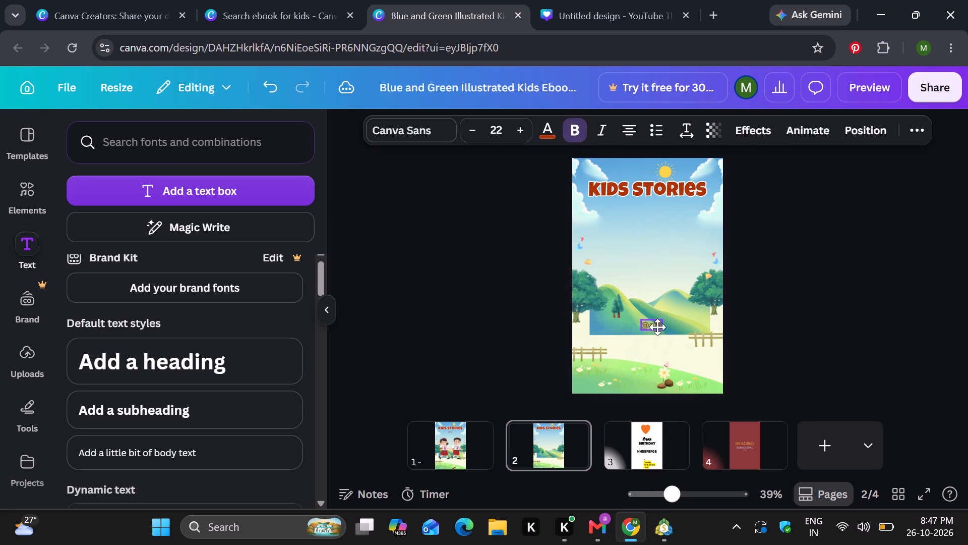
pyautogui.moveTo(657, 327); pyautogui.dragTo(651, 376)
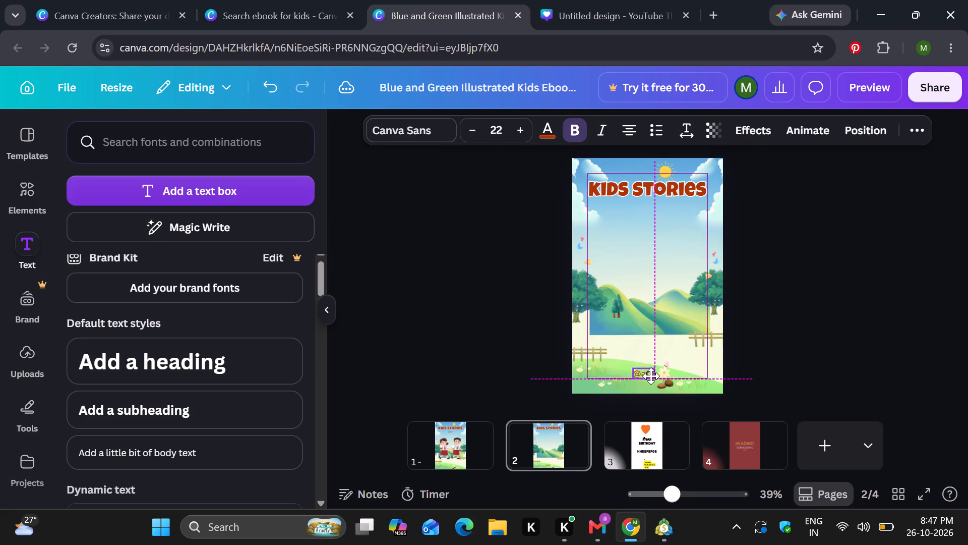
pyautogui.moveTo(651, 376); pyautogui.dragTo(650, 378)
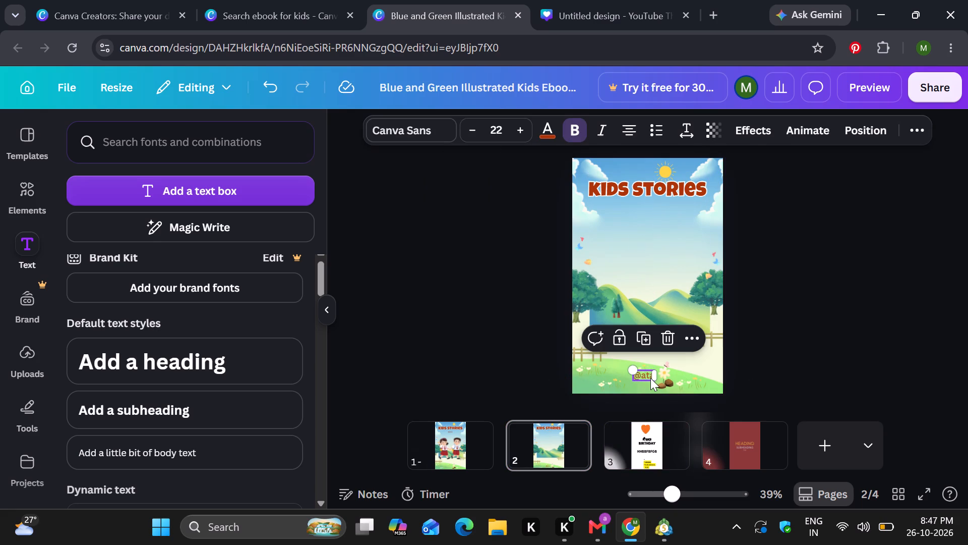
pyautogui.click(646, 250)
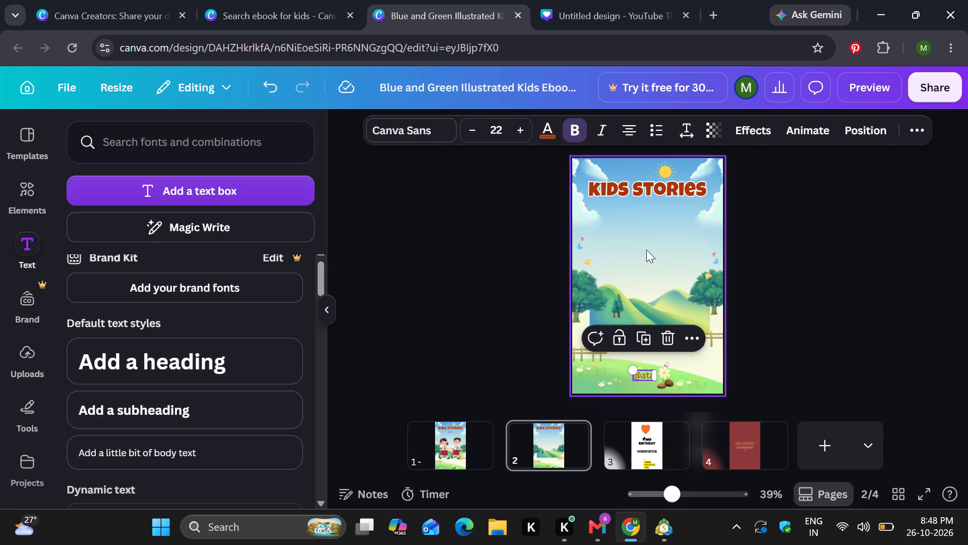
pyautogui.click(646, 250)
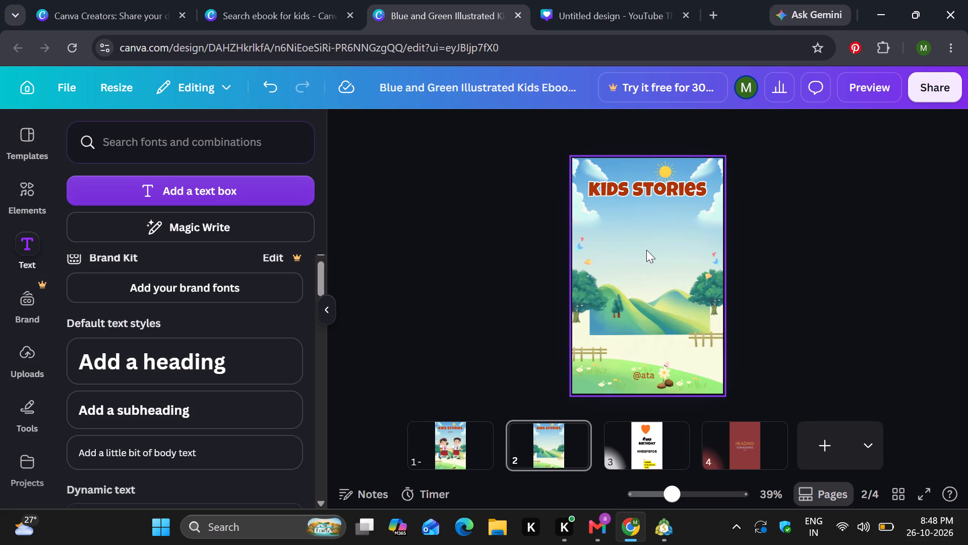
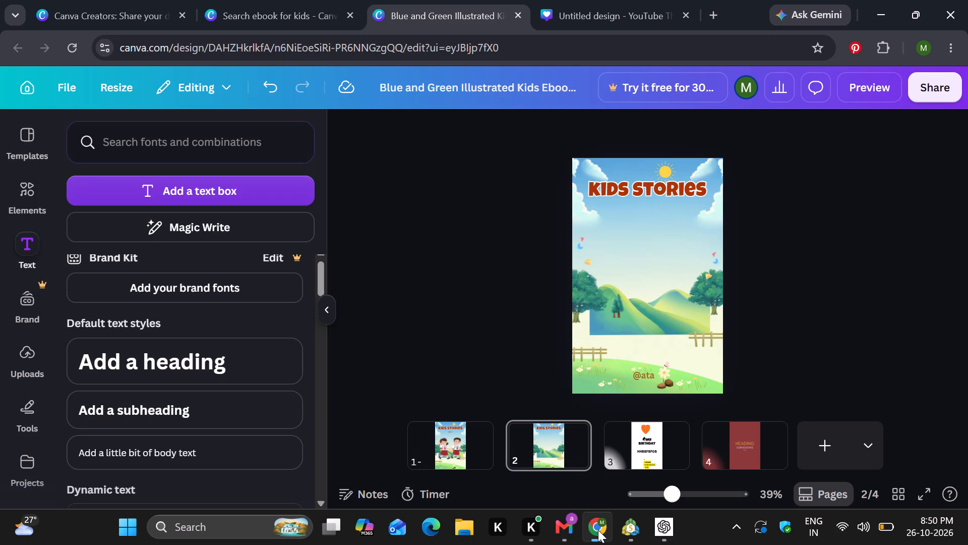
pyautogui.click(617, 246)
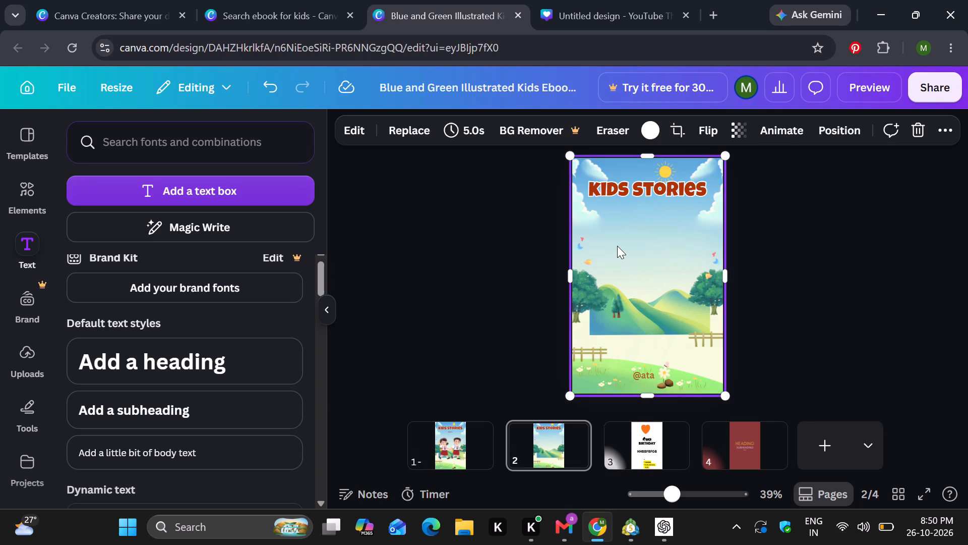
pyautogui.click(617, 246)
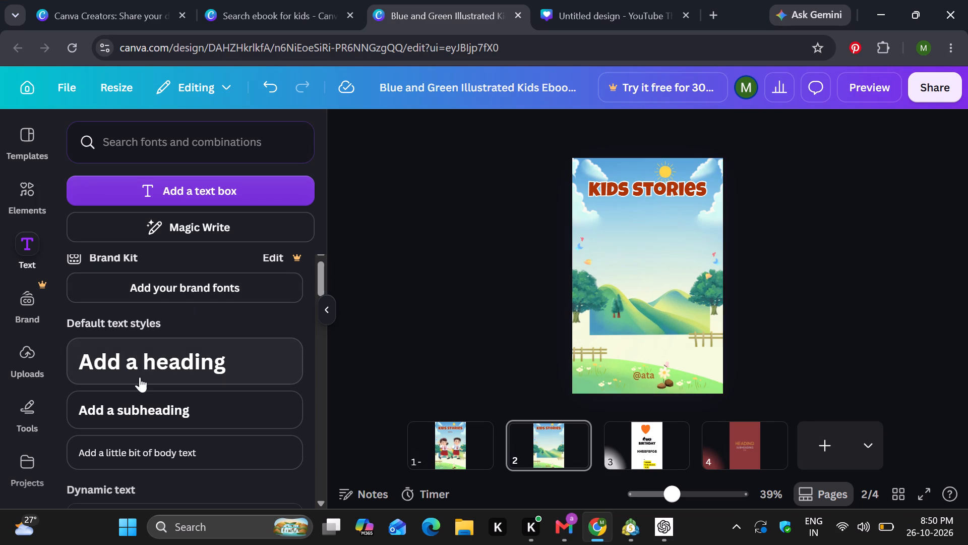
pyautogui.click(166, 405)
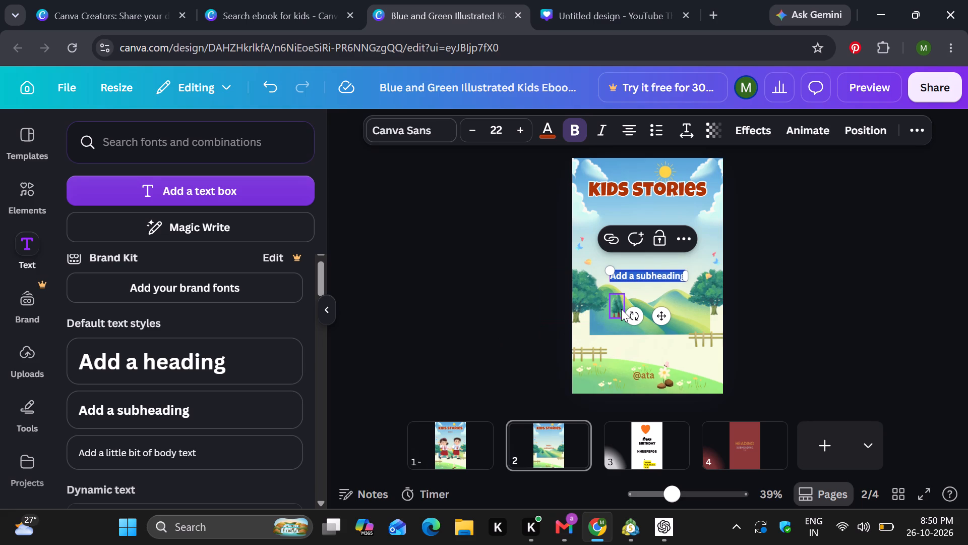
pyautogui.hotkey('ctrl', 'v')
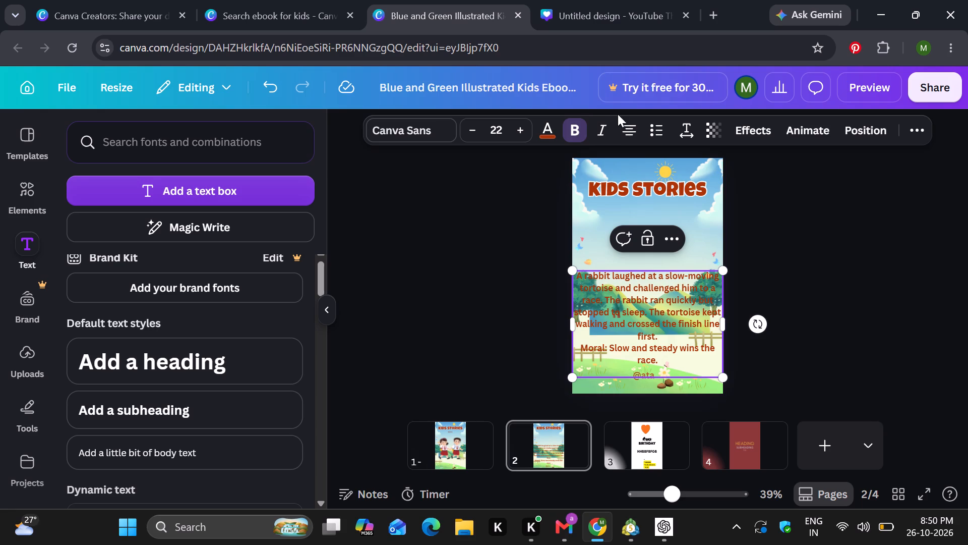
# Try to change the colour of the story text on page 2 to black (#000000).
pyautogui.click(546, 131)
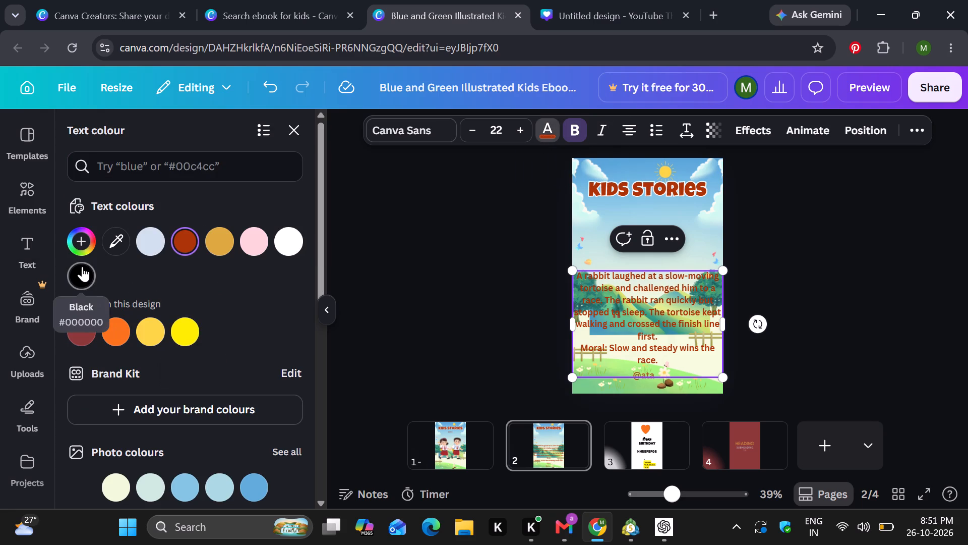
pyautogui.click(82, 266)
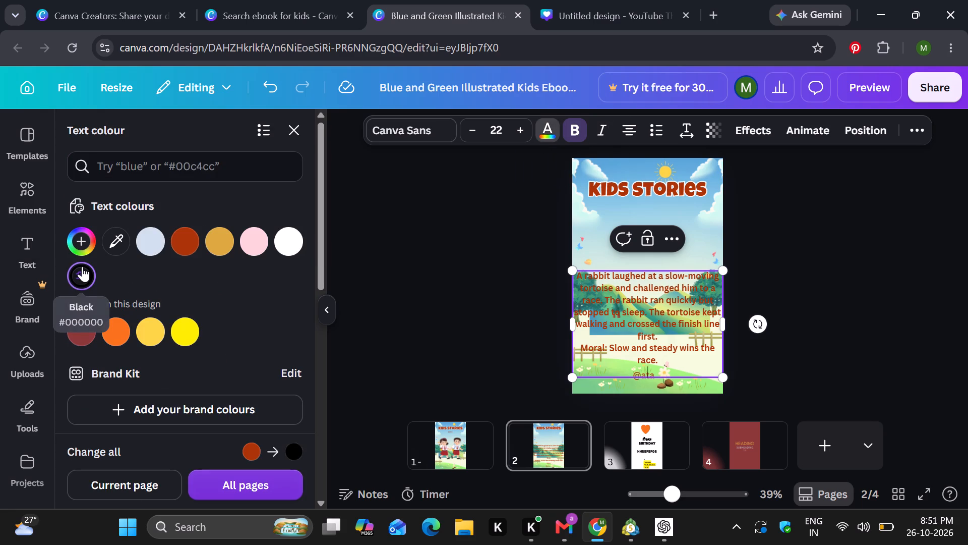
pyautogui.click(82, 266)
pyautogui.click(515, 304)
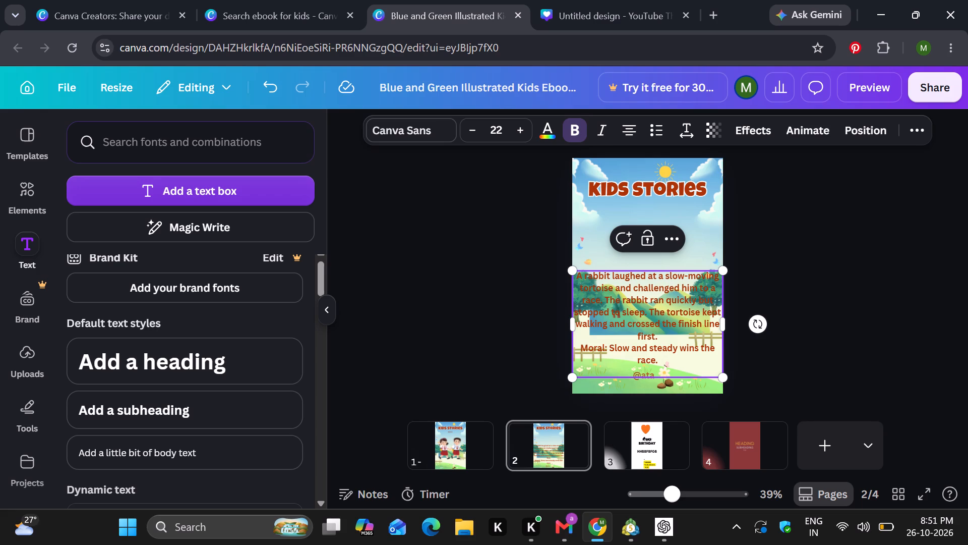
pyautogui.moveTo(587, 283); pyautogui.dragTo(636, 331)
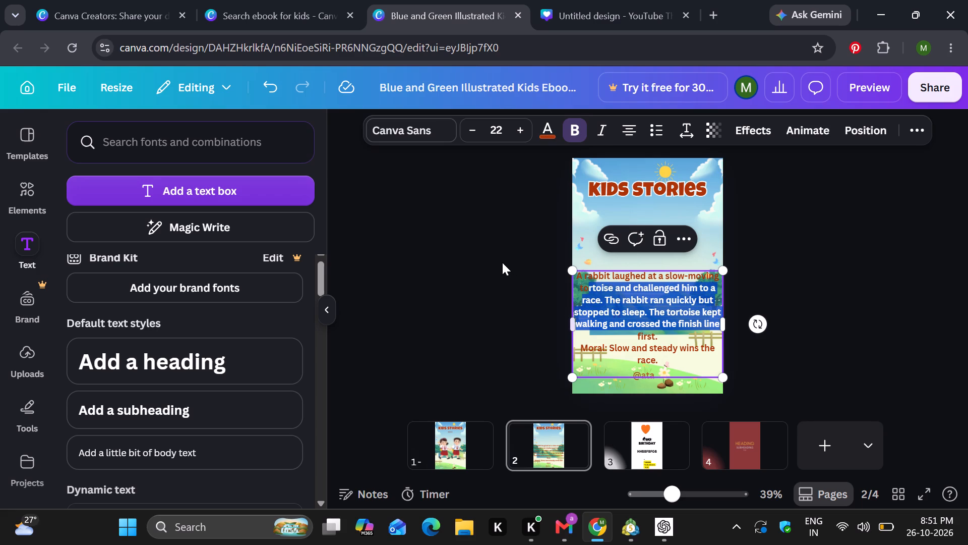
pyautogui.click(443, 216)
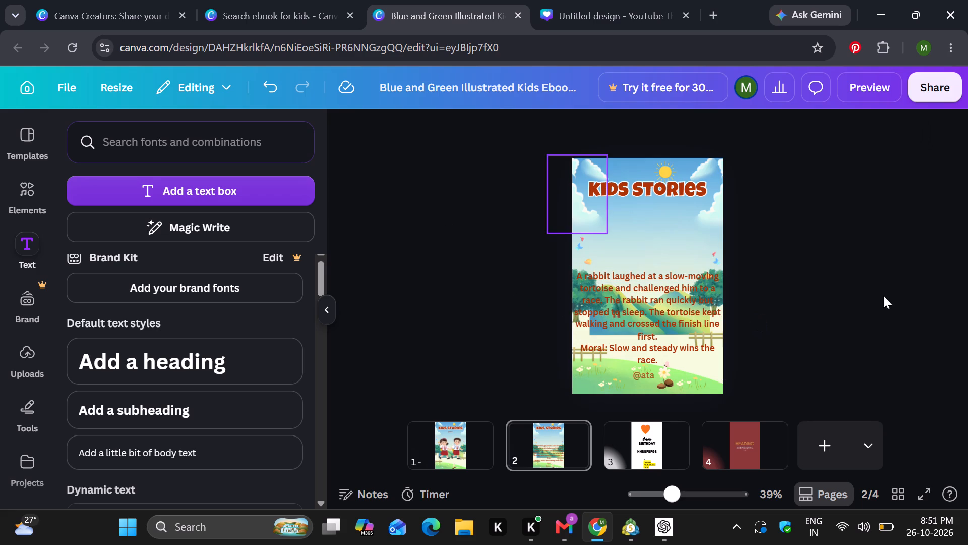
# Move the story text on page 2 up between the KIDS STORIES title and the lower fence, centred across the page width.
pyautogui.moveTo(578, 271); pyautogui.dragTo(591, 258)
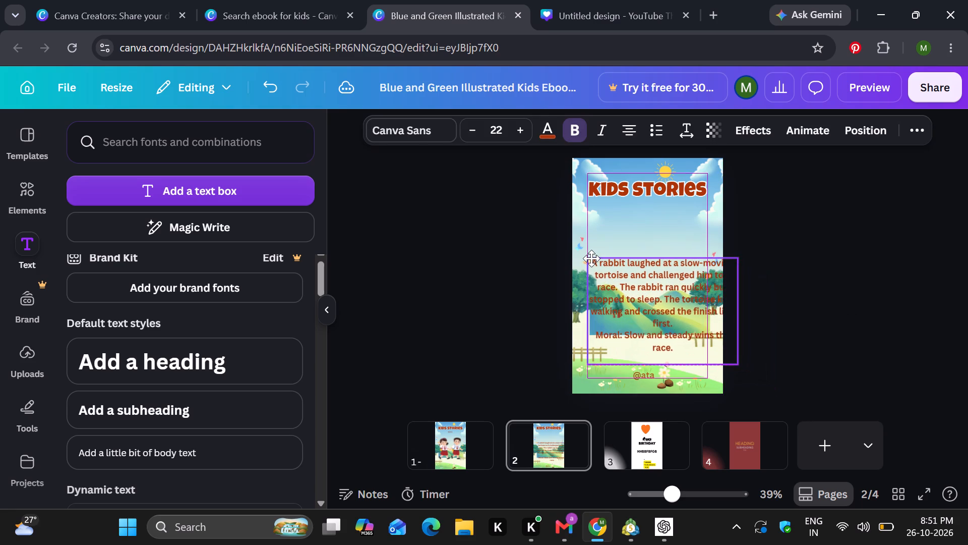
pyautogui.moveTo(591, 258); pyautogui.dragTo(581, 257)
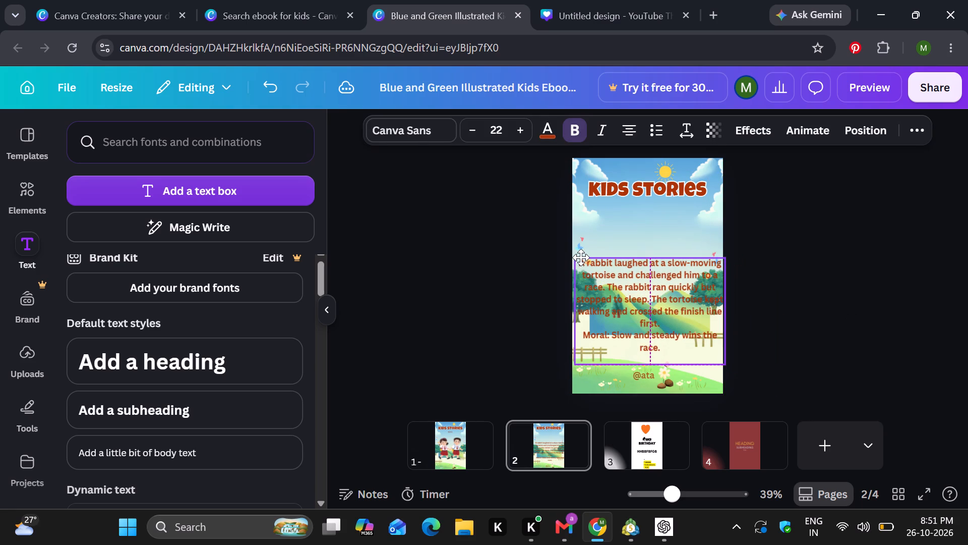
pyautogui.moveTo(581, 257); pyautogui.dragTo(589, 232)
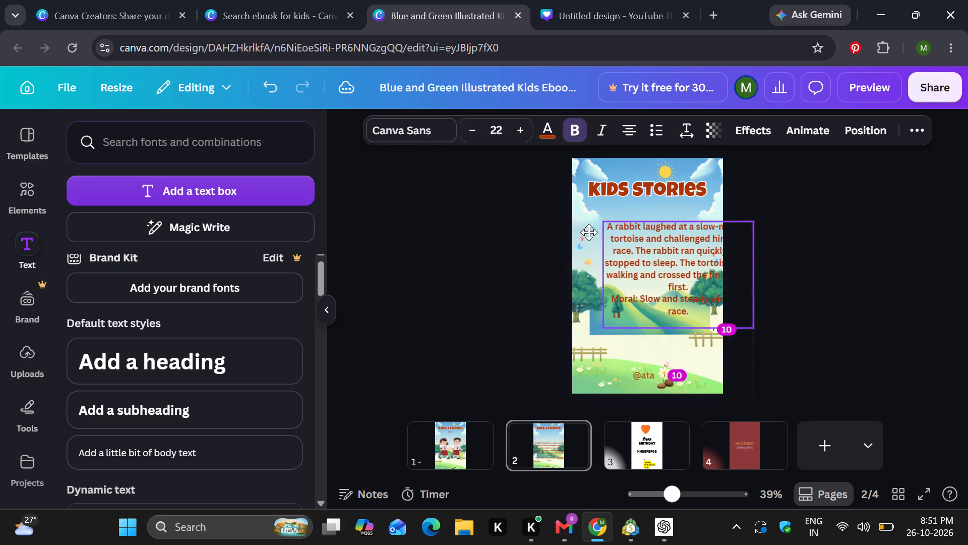
pyautogui.moveTo(589, 232); pyautogui.dragTo(578, 236)
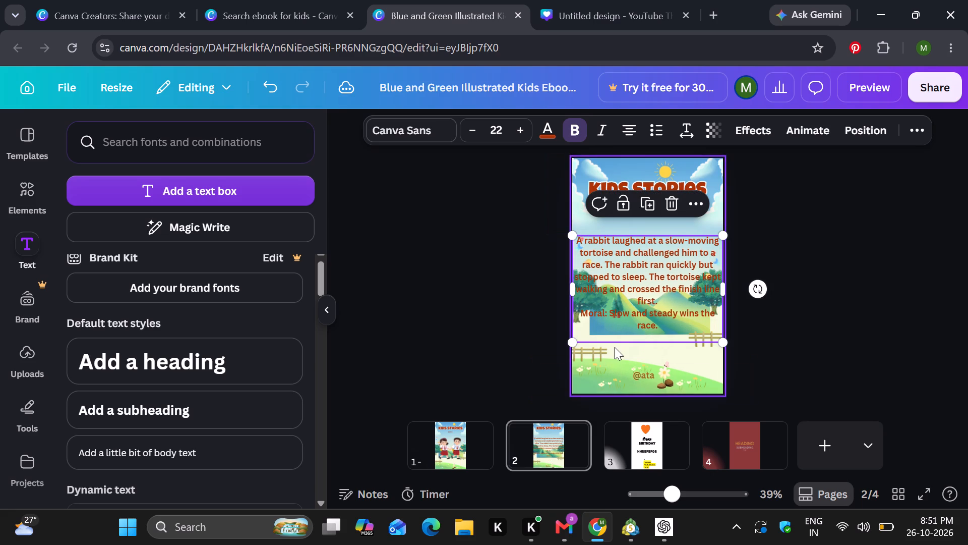
pyautogui.click(619, 351)
pyautogui.click(619, 351)
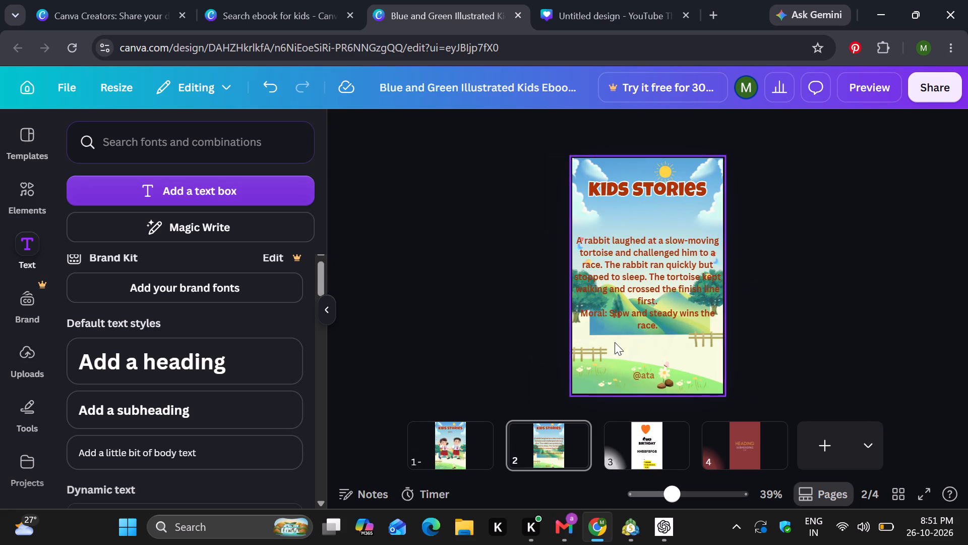
pyautogui.click(583, 244)
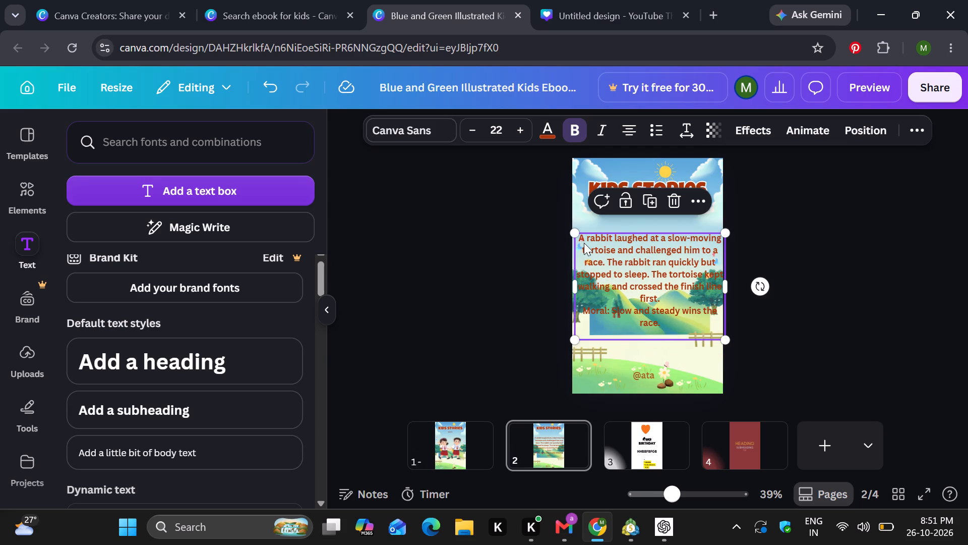
pyautogui.click(596, 221)
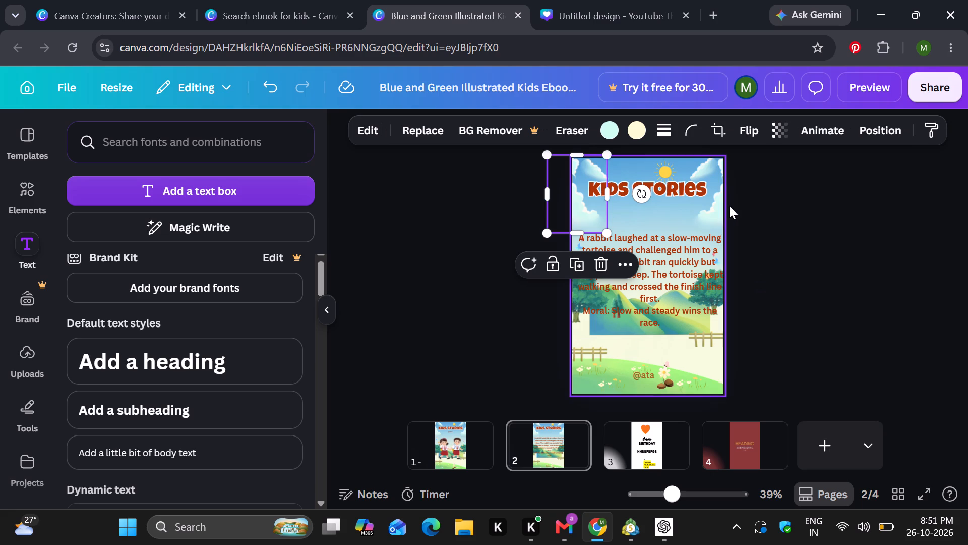
pyautogui.click(661, 211)
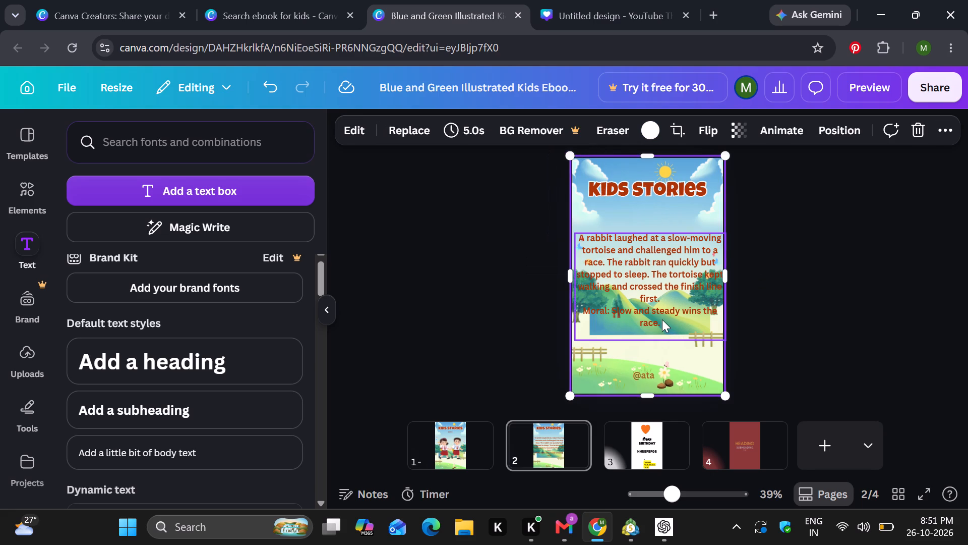
pyautogui.click(657, 320)
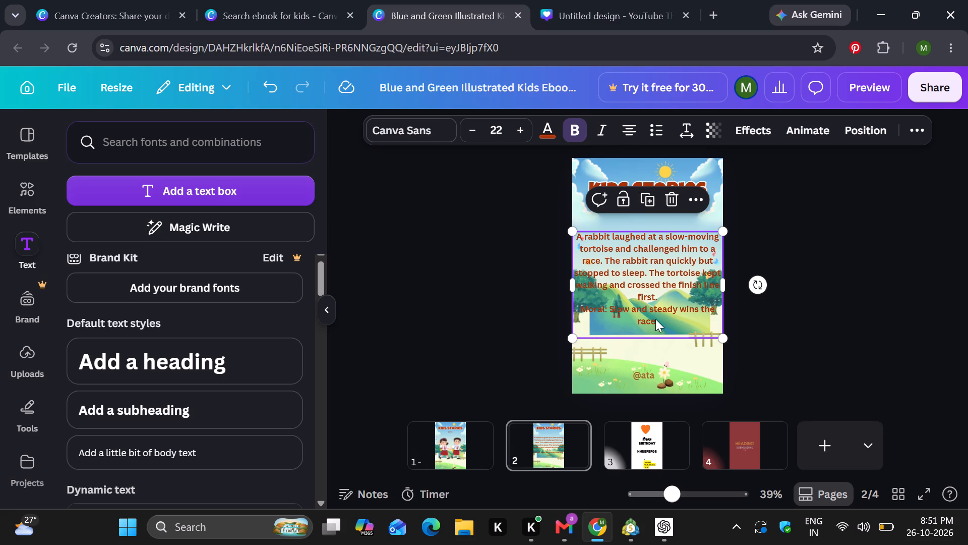
pyautogui.click(860, 309)
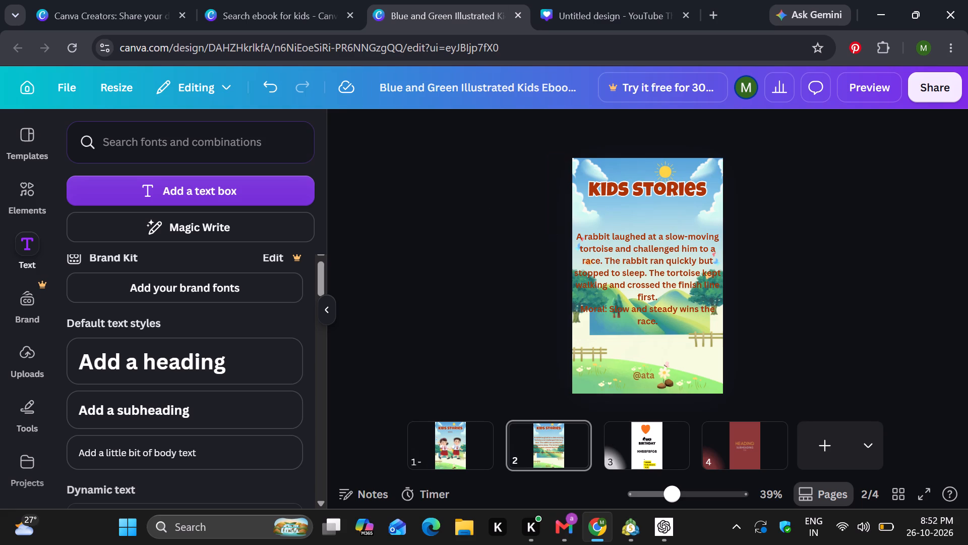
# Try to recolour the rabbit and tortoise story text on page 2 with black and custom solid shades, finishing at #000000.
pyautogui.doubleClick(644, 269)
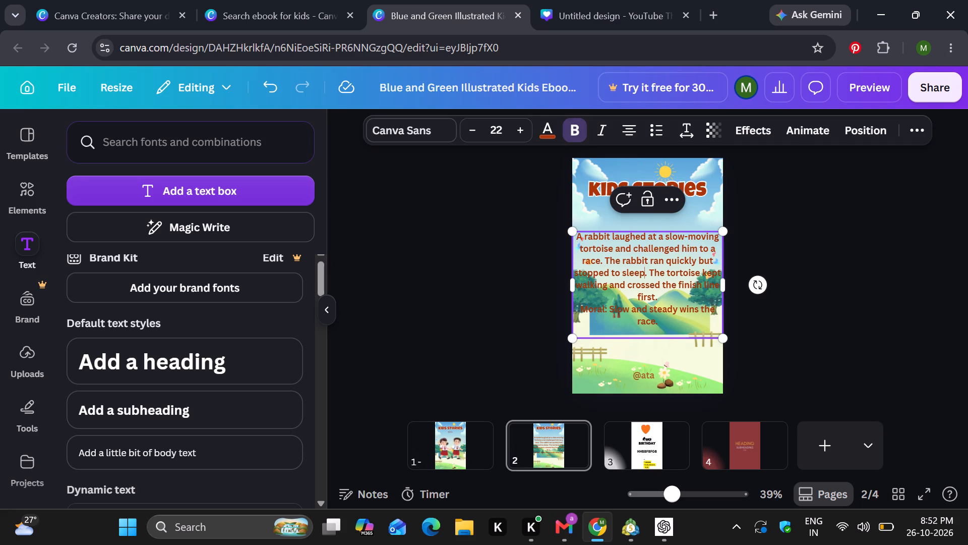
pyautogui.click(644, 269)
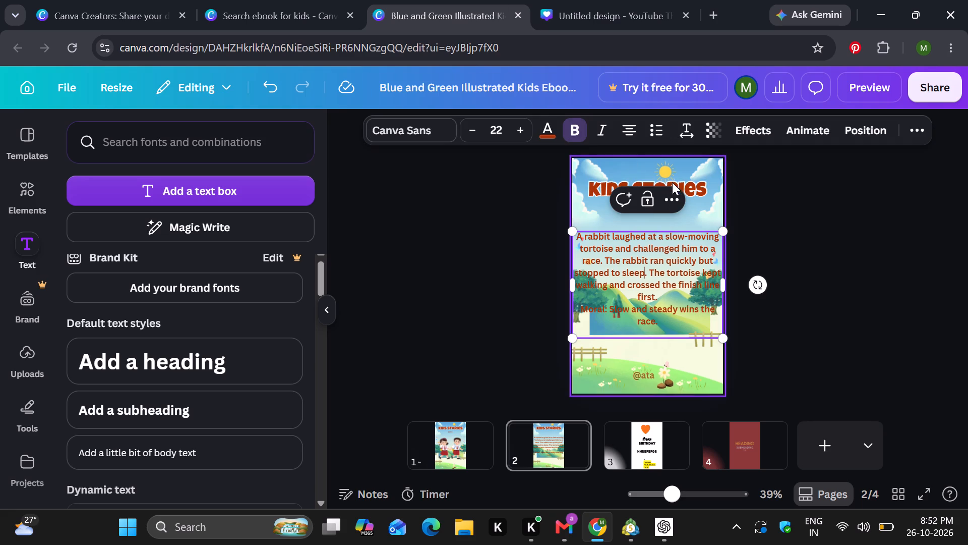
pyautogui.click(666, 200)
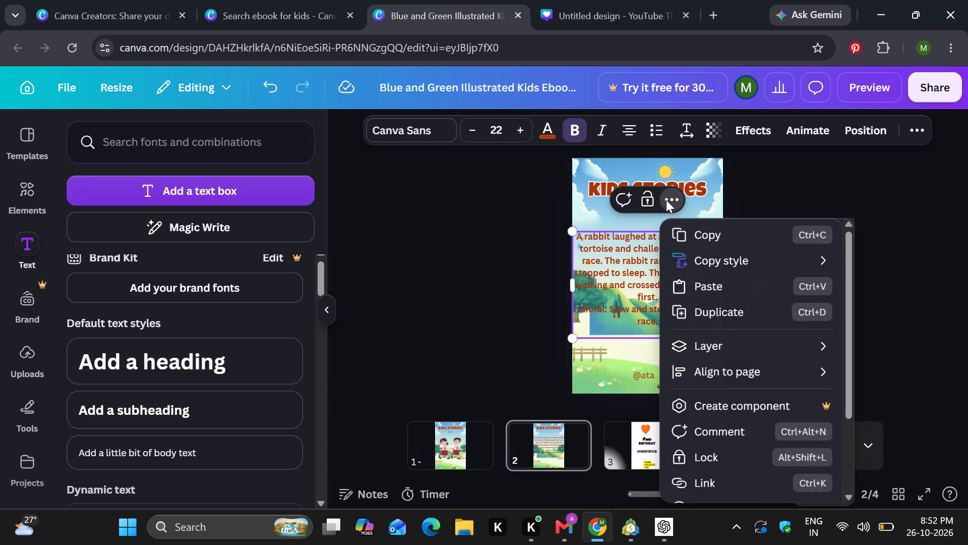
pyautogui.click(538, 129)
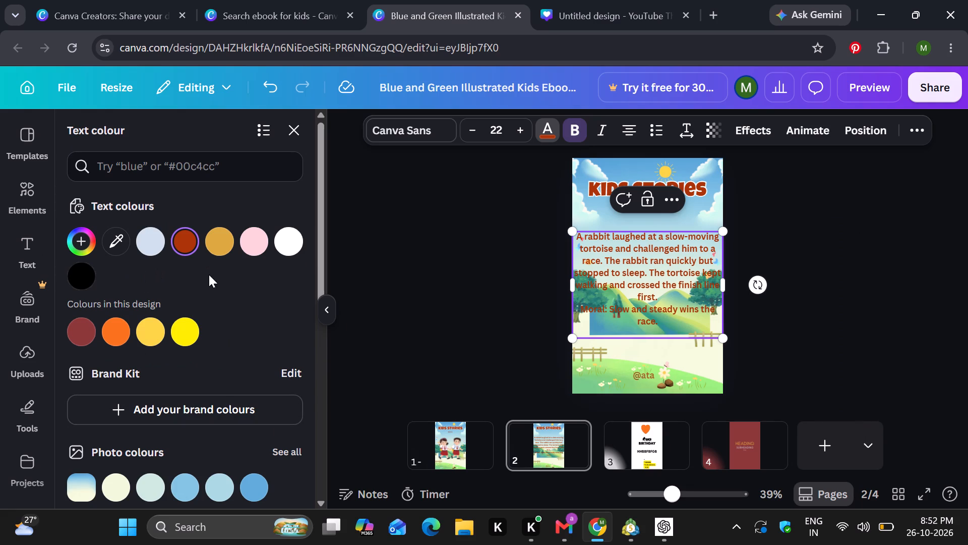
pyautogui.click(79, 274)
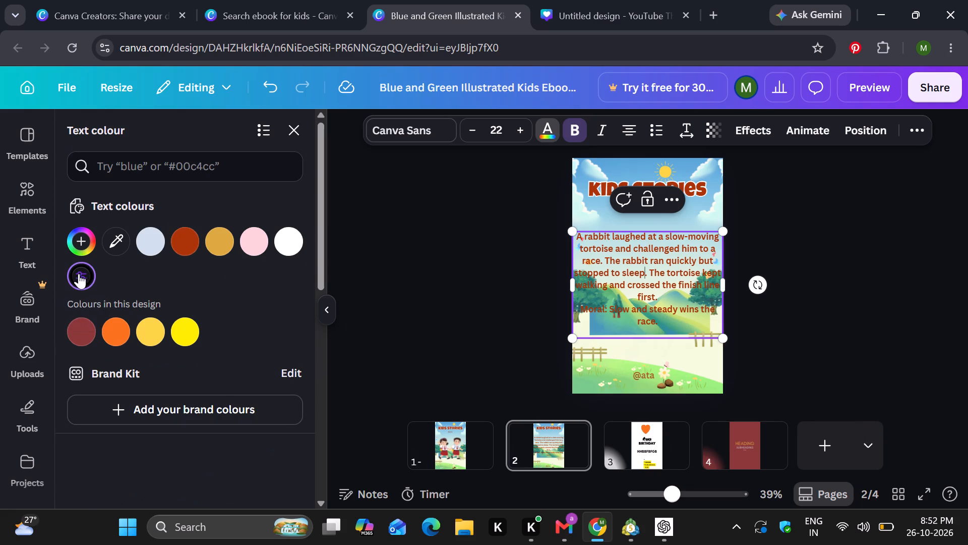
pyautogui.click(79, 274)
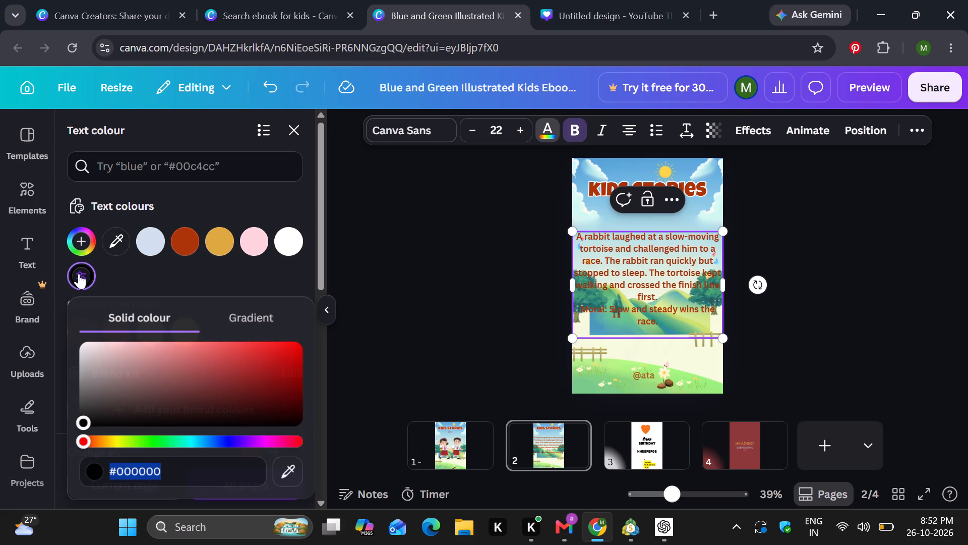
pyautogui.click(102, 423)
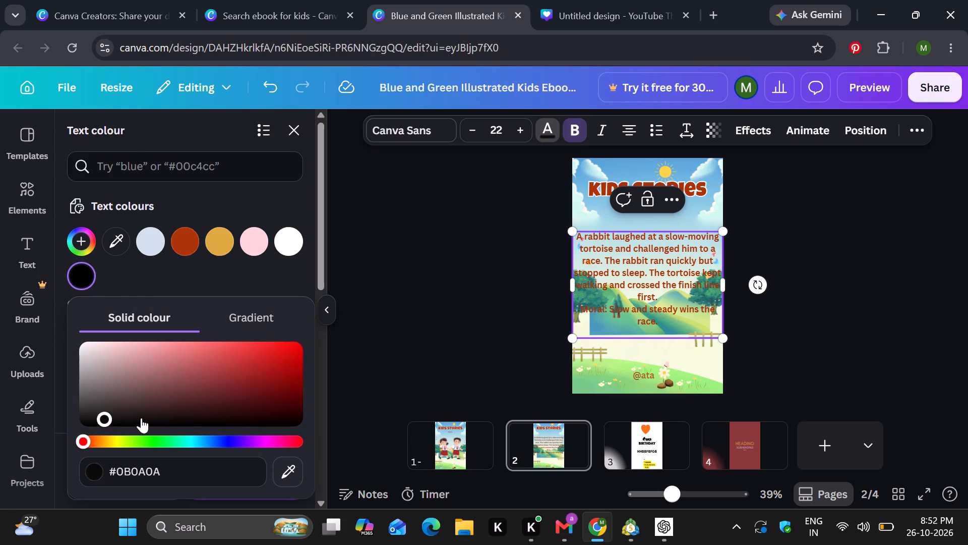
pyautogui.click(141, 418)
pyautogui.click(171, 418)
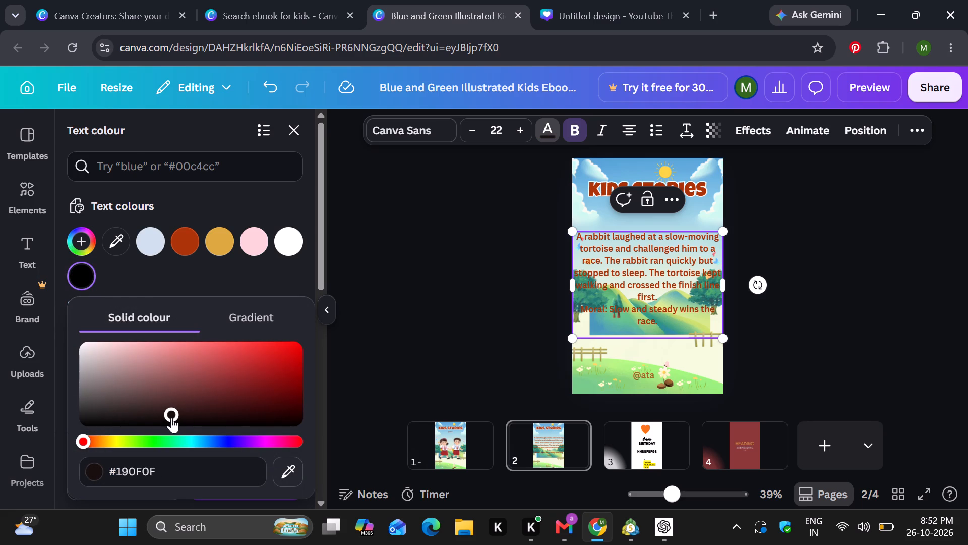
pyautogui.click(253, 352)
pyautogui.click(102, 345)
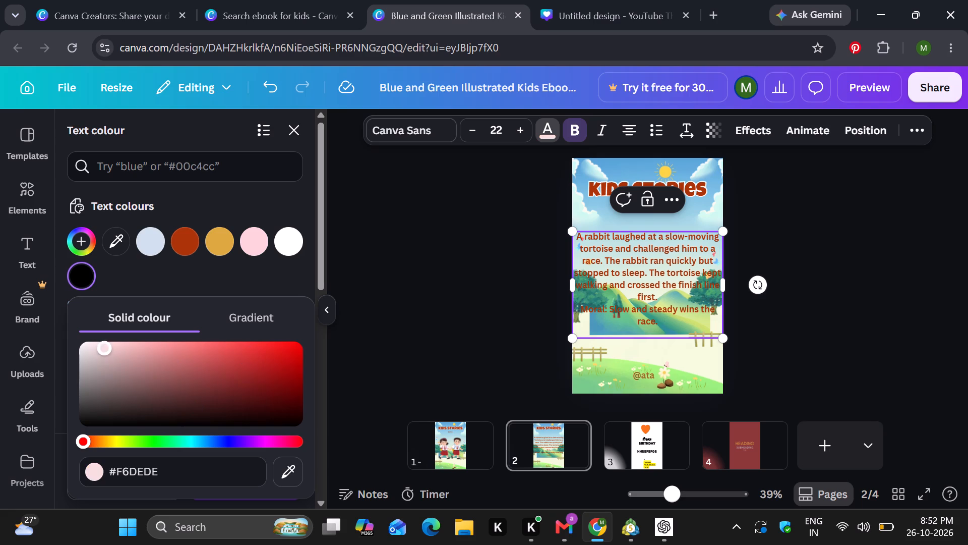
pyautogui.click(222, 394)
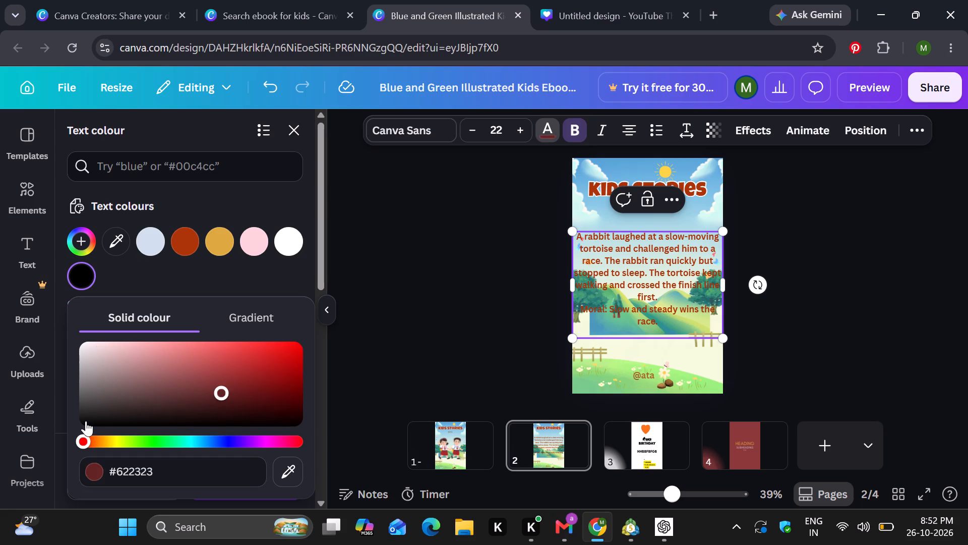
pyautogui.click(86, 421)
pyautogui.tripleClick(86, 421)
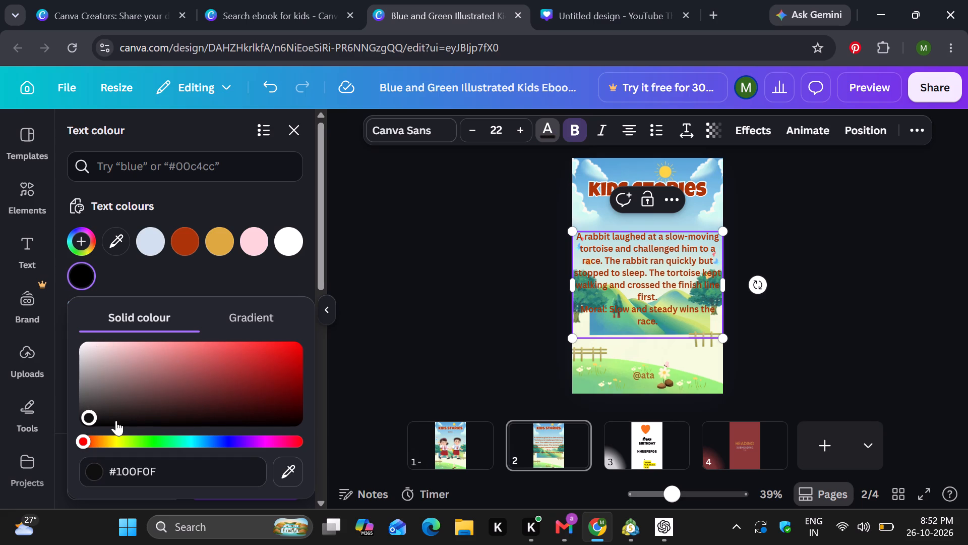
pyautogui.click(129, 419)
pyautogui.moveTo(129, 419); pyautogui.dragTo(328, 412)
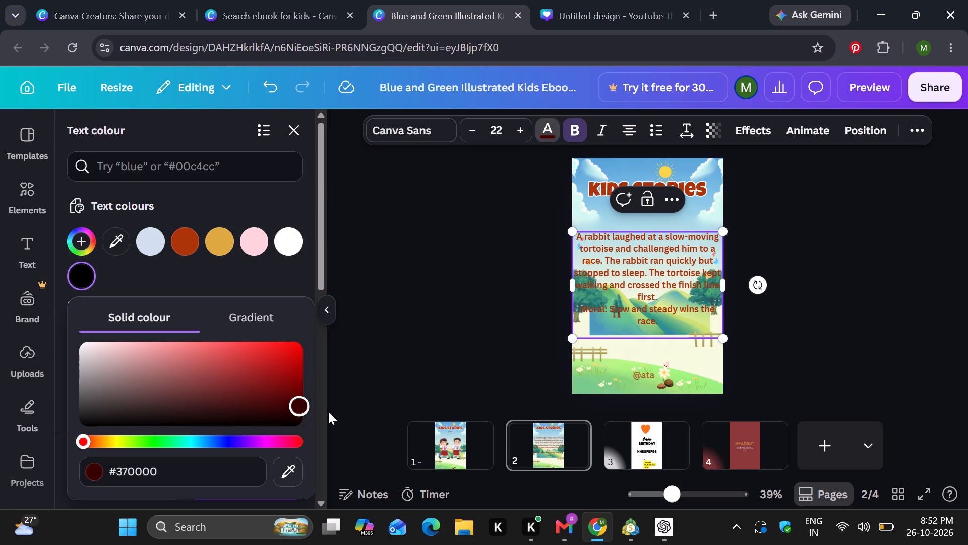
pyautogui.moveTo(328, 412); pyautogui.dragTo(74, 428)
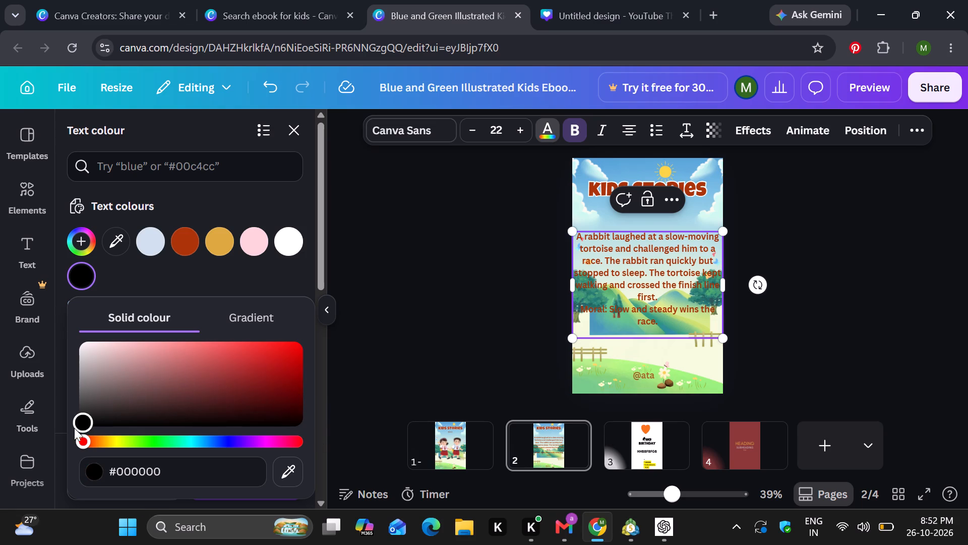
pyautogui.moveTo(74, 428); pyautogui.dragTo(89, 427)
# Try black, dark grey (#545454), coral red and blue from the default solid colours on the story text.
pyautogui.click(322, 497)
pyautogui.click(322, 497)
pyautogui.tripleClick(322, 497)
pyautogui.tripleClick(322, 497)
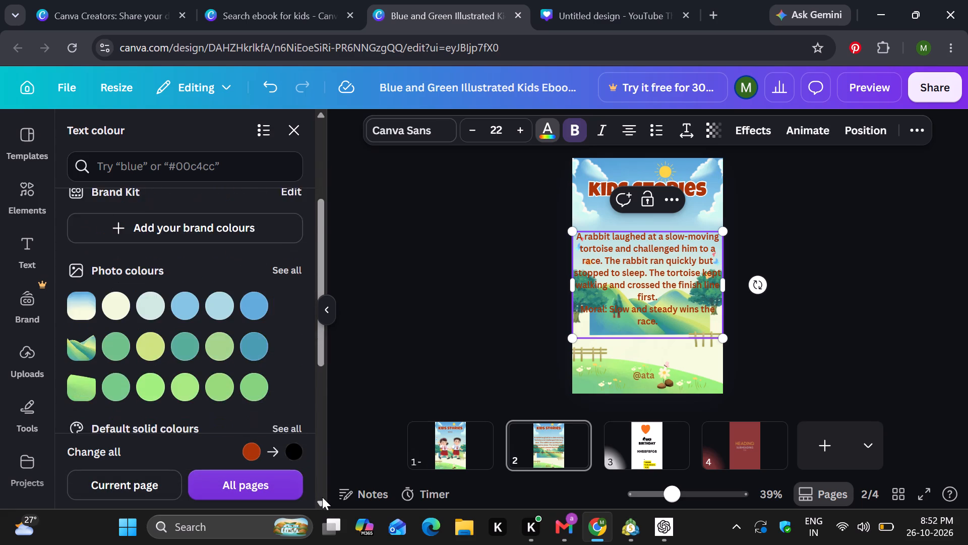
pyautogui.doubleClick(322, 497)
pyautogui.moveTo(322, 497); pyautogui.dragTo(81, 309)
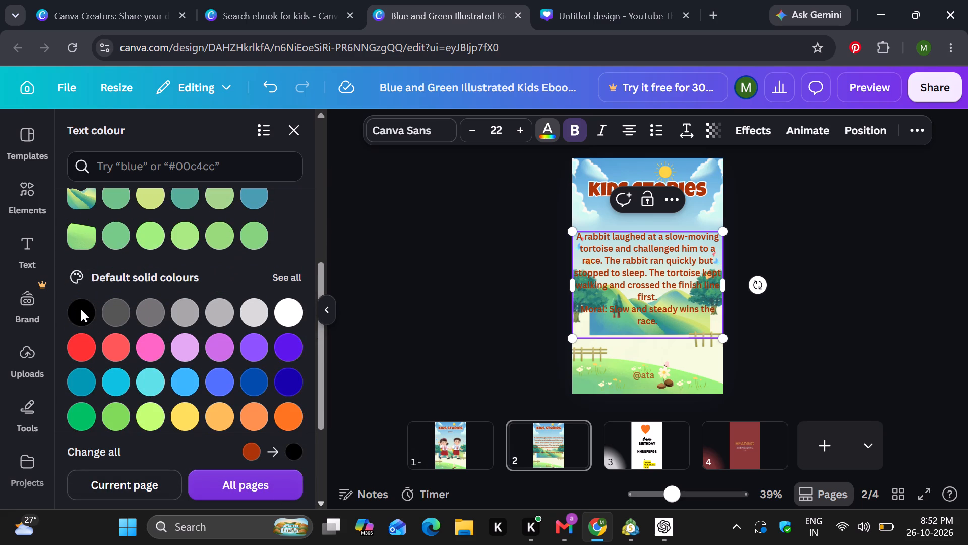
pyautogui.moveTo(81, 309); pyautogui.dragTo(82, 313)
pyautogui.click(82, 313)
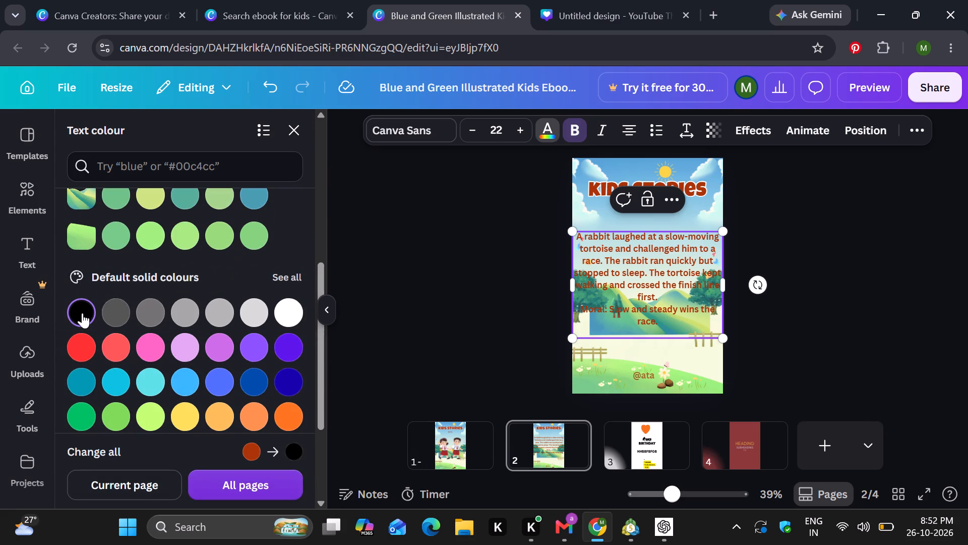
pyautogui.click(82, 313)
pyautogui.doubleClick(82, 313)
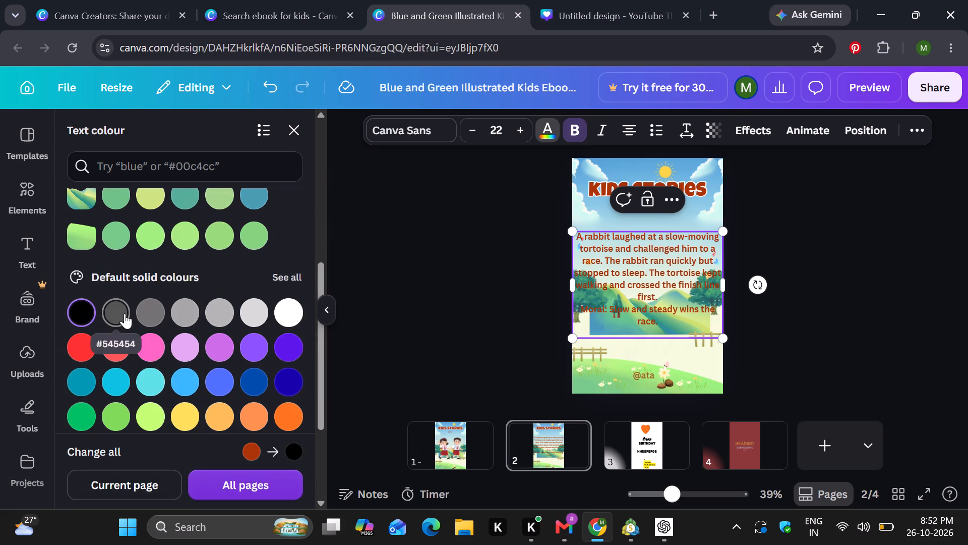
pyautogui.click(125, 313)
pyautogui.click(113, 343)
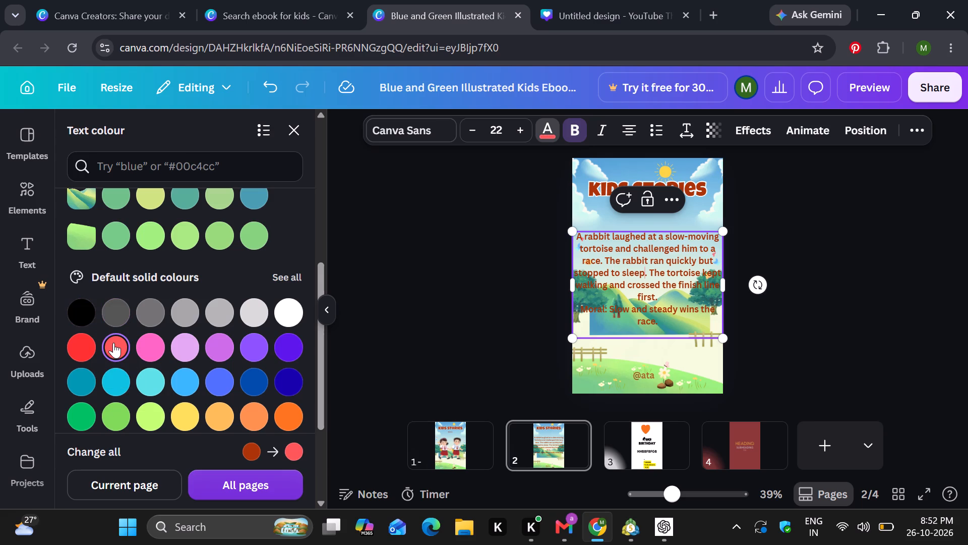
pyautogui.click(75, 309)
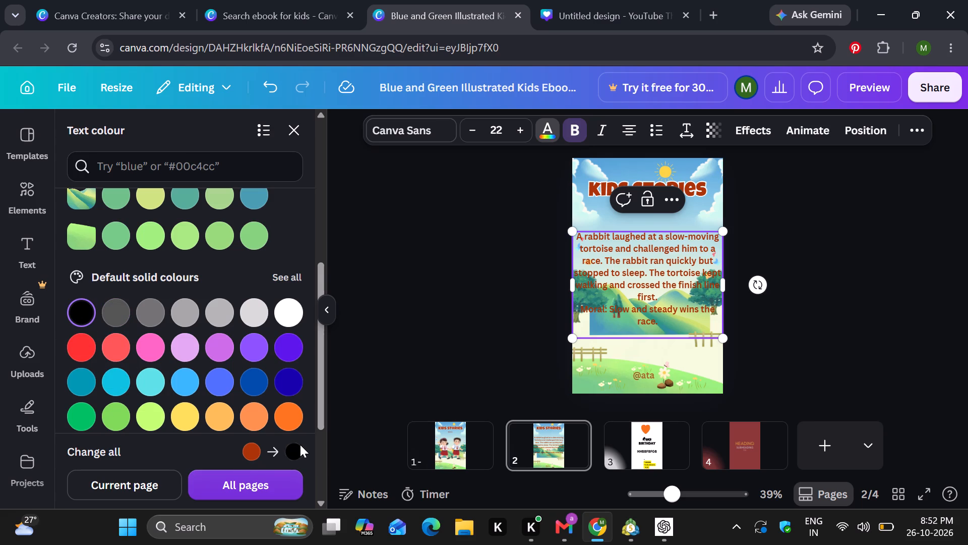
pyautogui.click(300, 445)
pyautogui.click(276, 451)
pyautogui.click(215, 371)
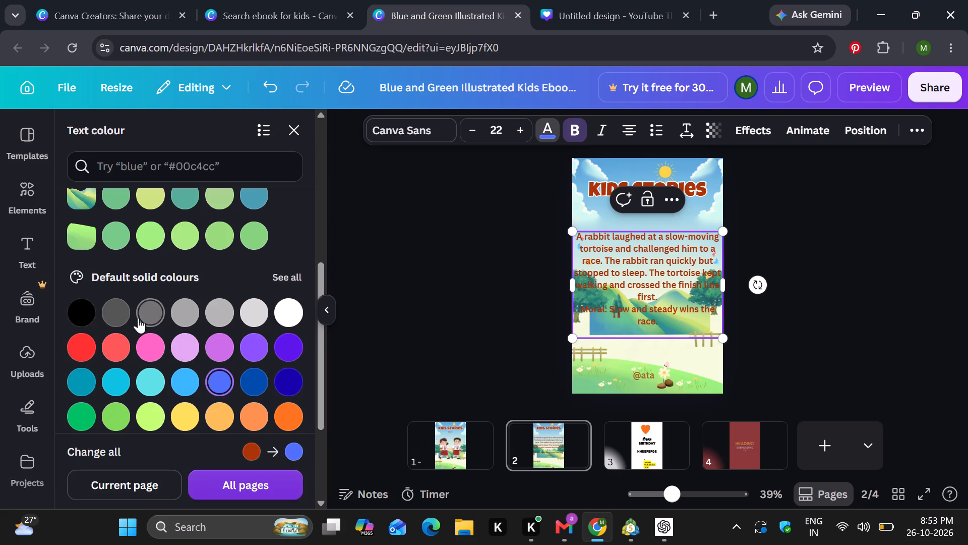
# Pick black from the default solid colours and replace the brownish-red text colour with it on the current page only.
pyautogui.click(84, 303)
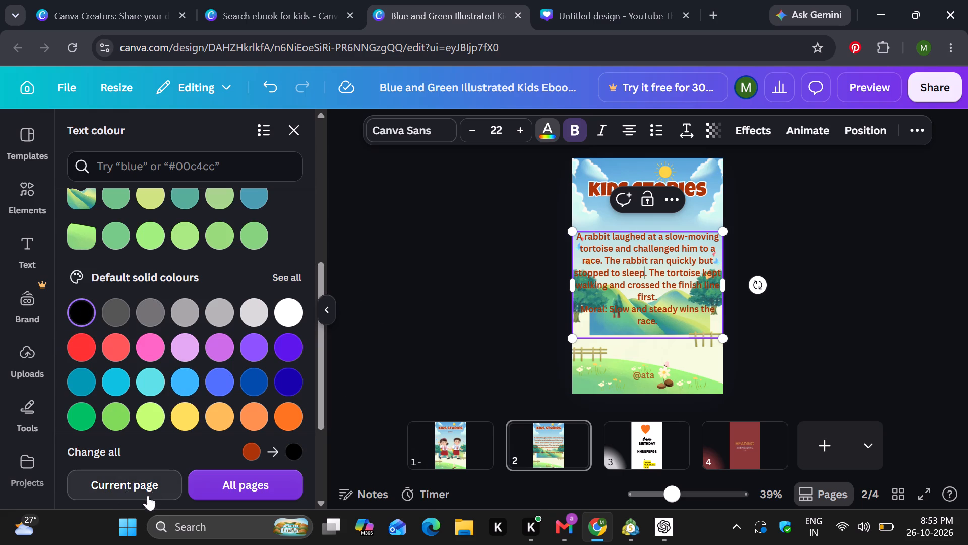
pyautogui.click(139, 478)
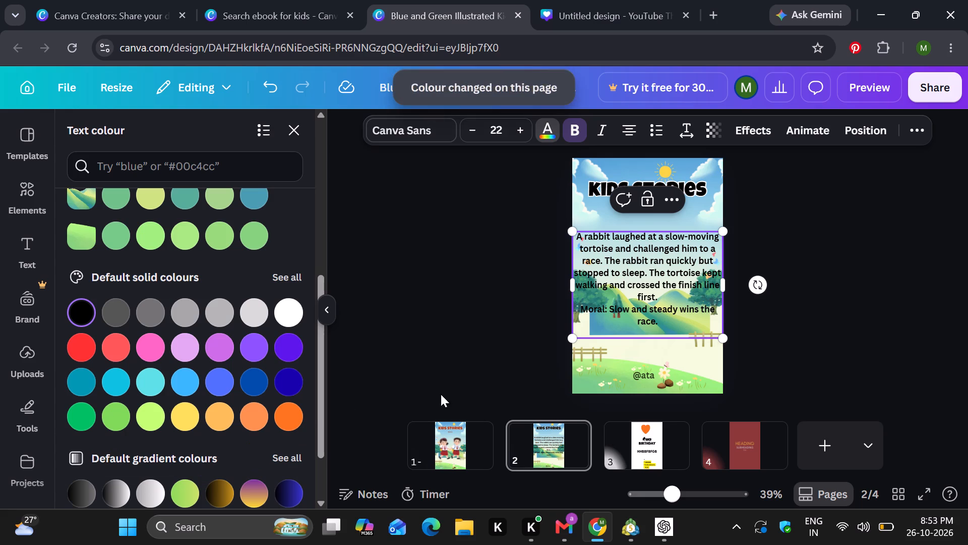
pyautogui.click(424, 352)
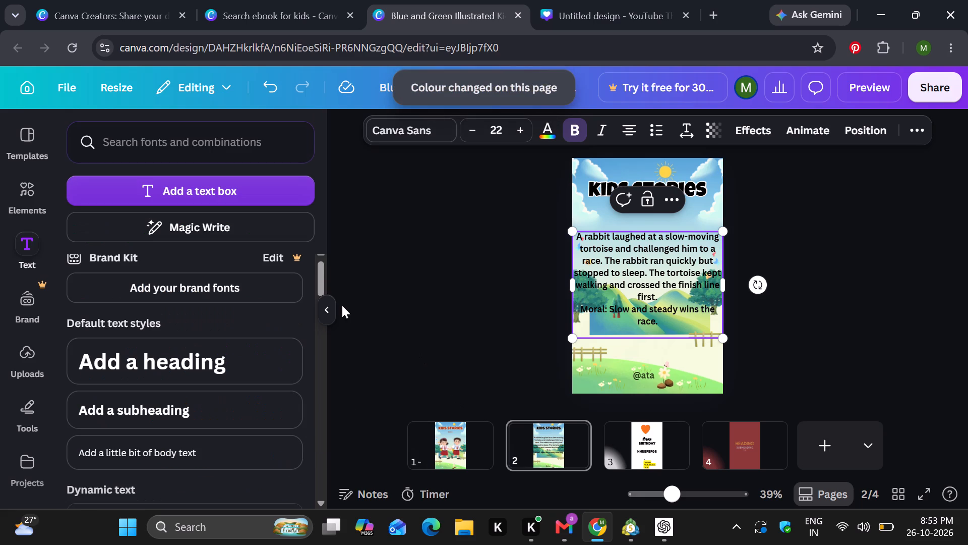
pyautogui.click(417, 253)
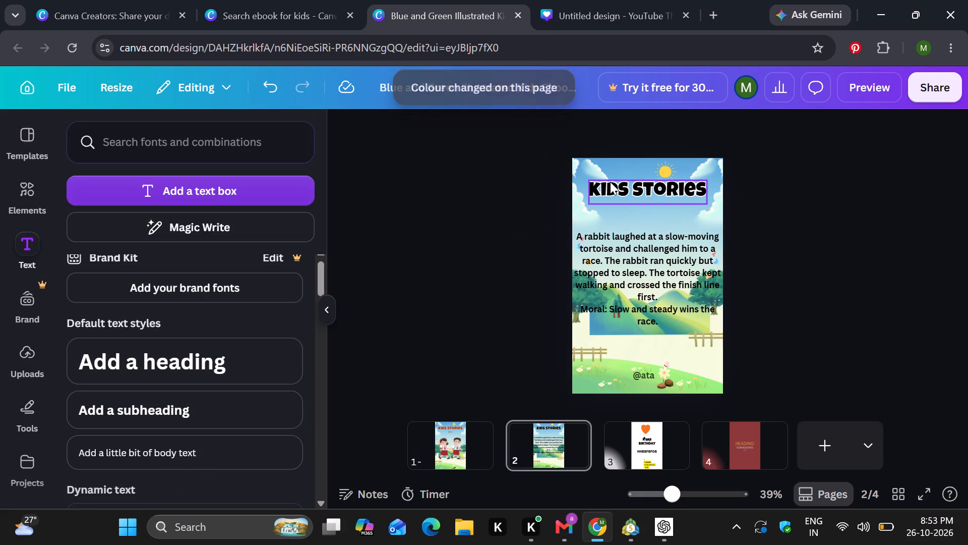
# Scale the KIDS STORIES title on page 2 down slightly to a font size of 47.8.
pyautogui.click(610, 182)
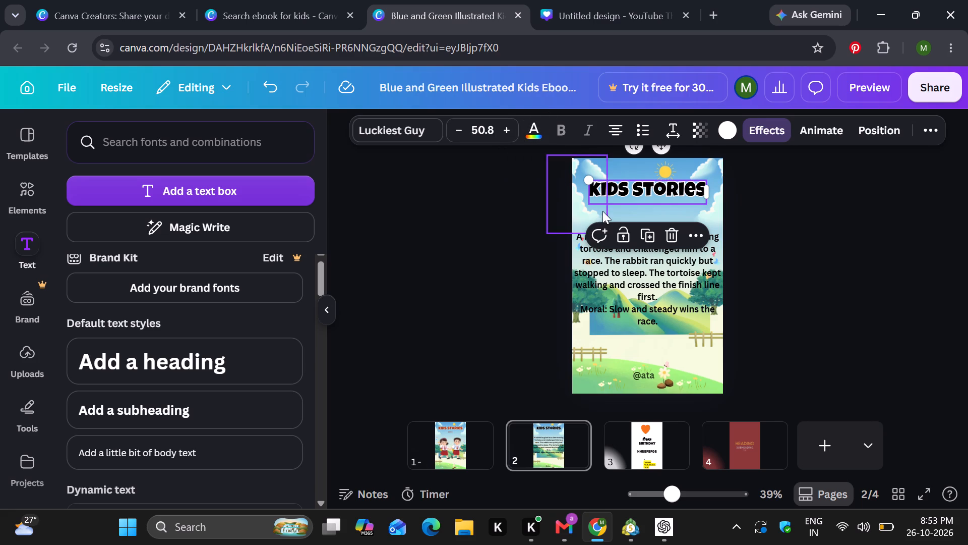
pyautogui.moveTo(592, 184); pyautogui.dragTo(600, 188)
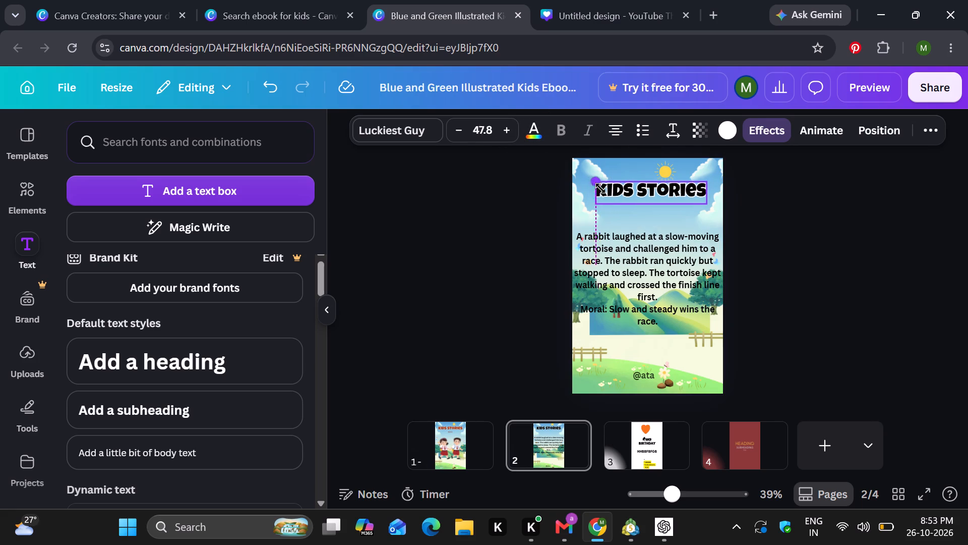
pyautogui.moveTo(600, 188); pyautogui.dragTo(591, 177)
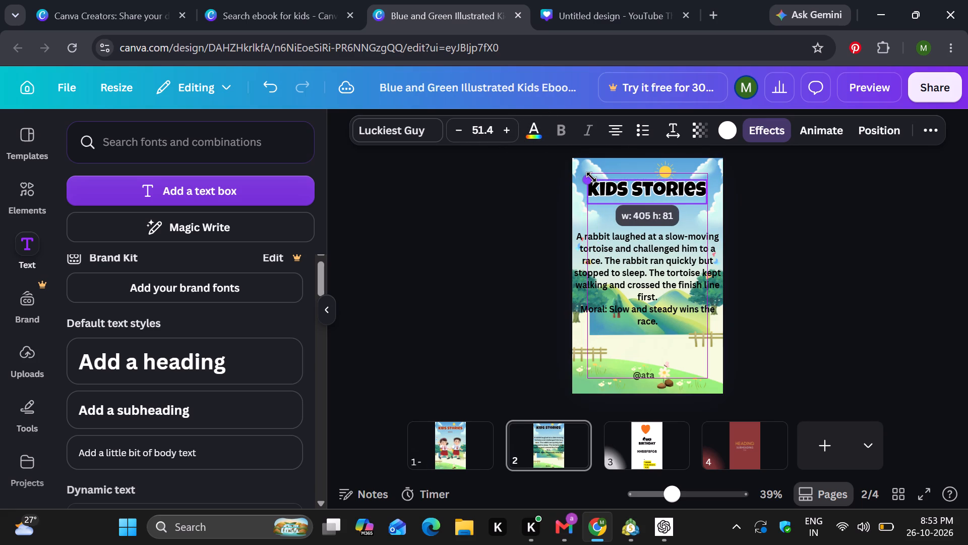
pyautogui.moveTo(591, 177); pyautogui.dragTo(598, 182)
pyautogui.moveTo(570, 186); pyautogui.dragTo(523, 131)
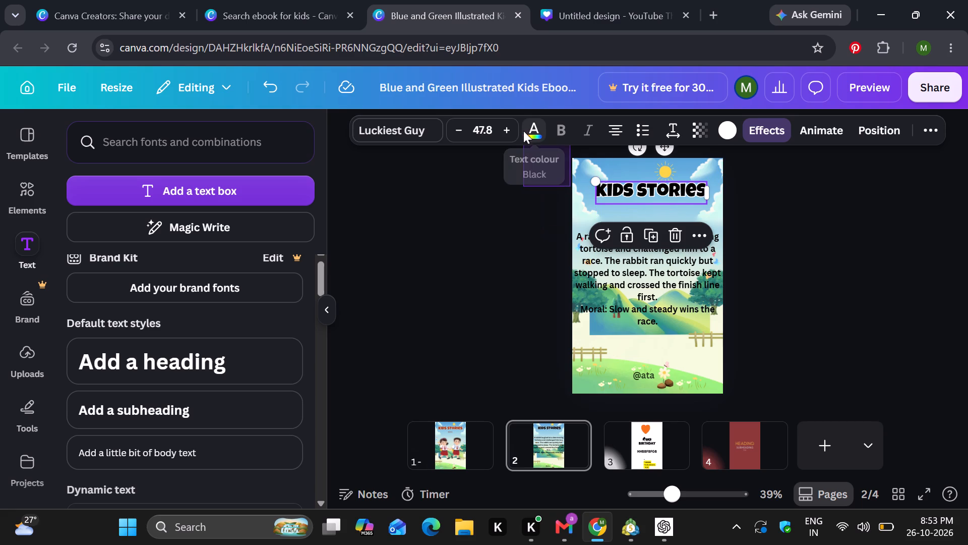
# Change the colour of the KIDS STORIES title on page 2 to the design's orange (#fa721c).
pyautogui.click(608, 183)
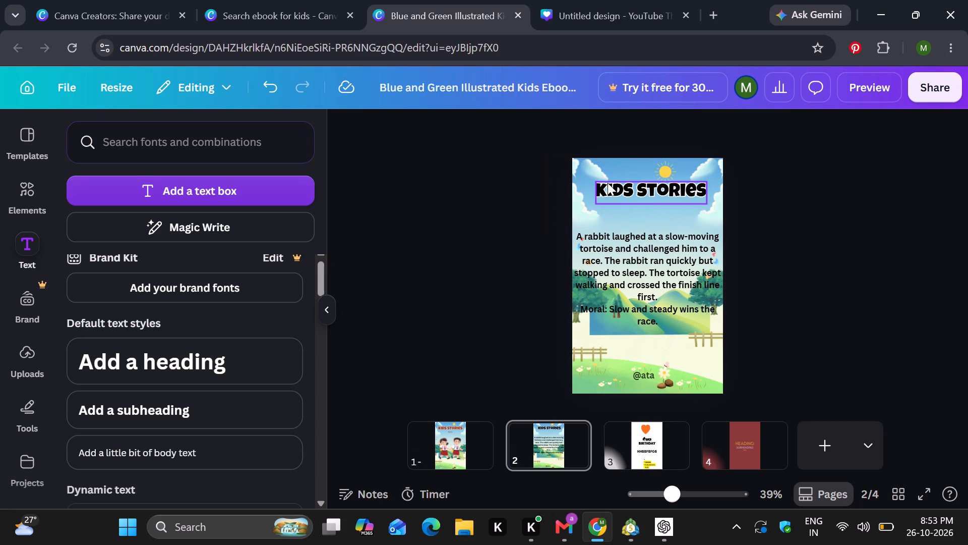
pyautogui.click(539, 132)
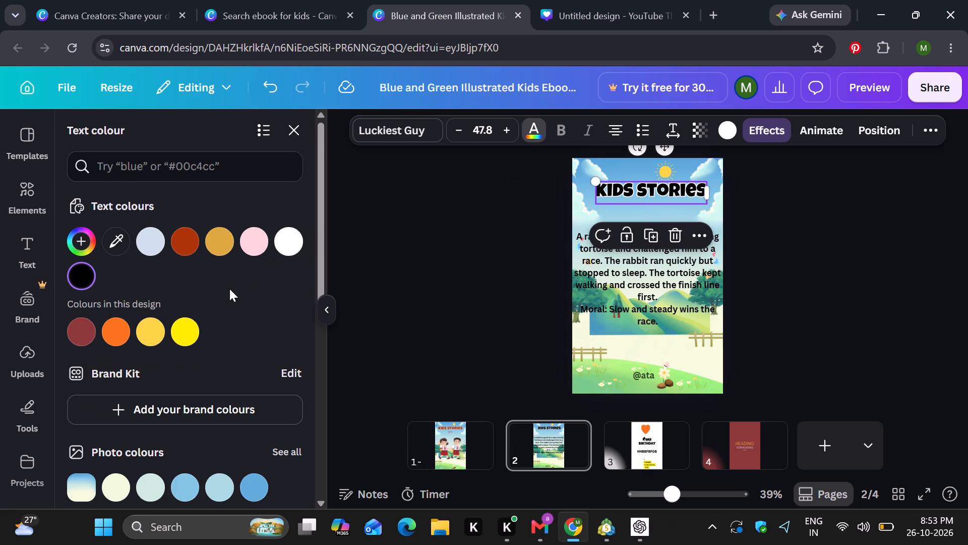
pyautogui.click(189, 326)
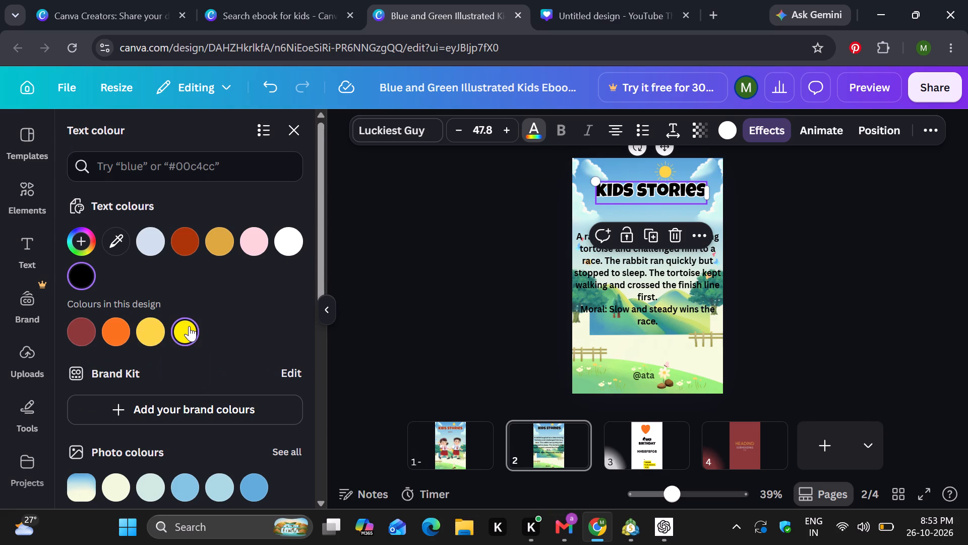
pyautogui.click(154, 326)
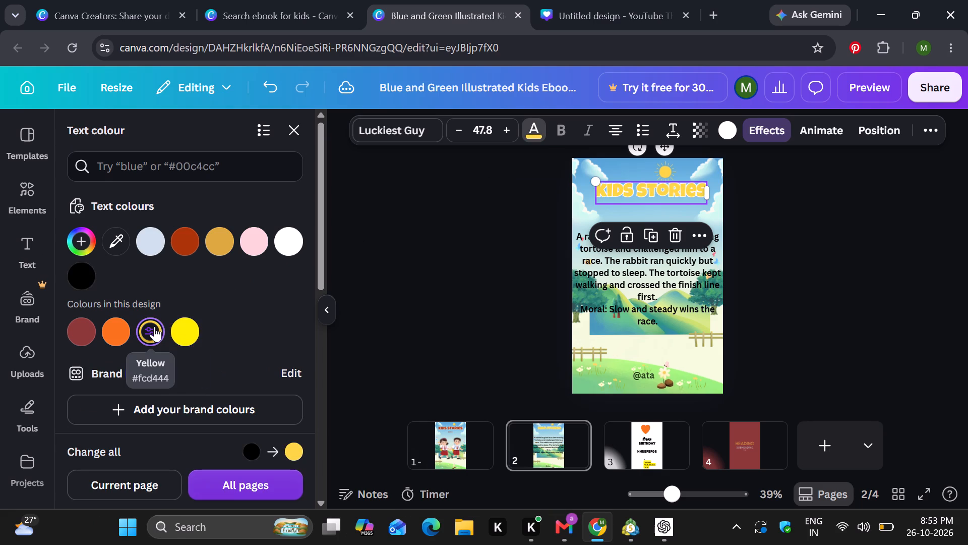
pyautogui.click(117, 330)
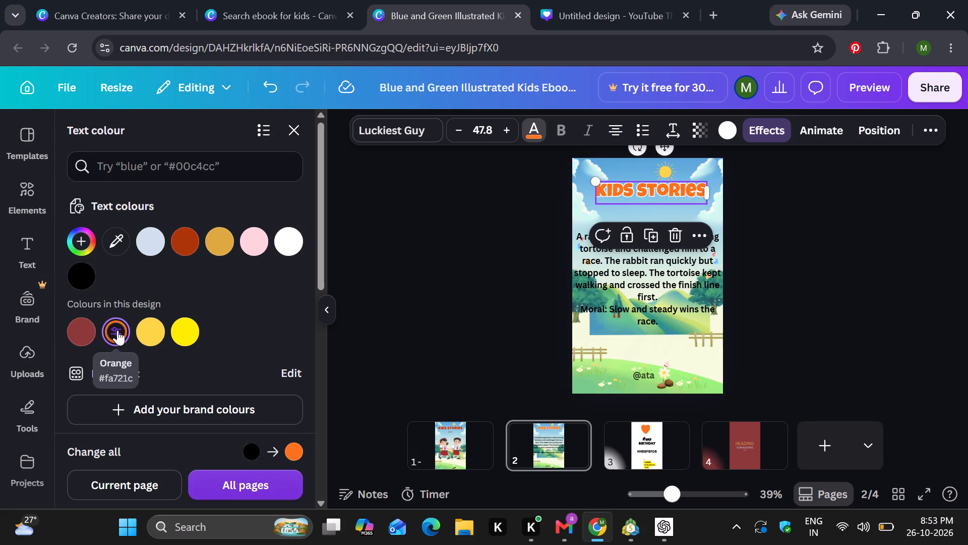
pyautogui.click(280, 300)
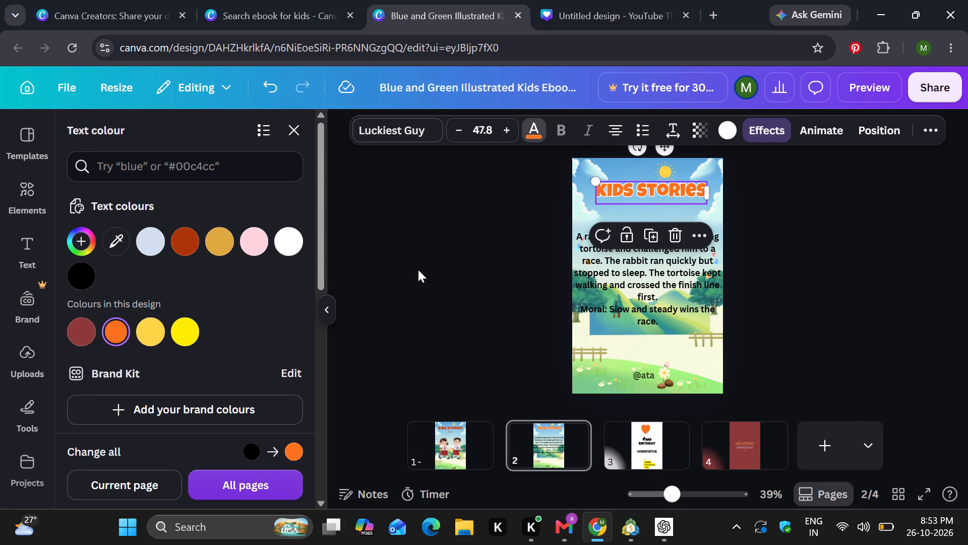
pyautogui.doubleClick(418, 269)
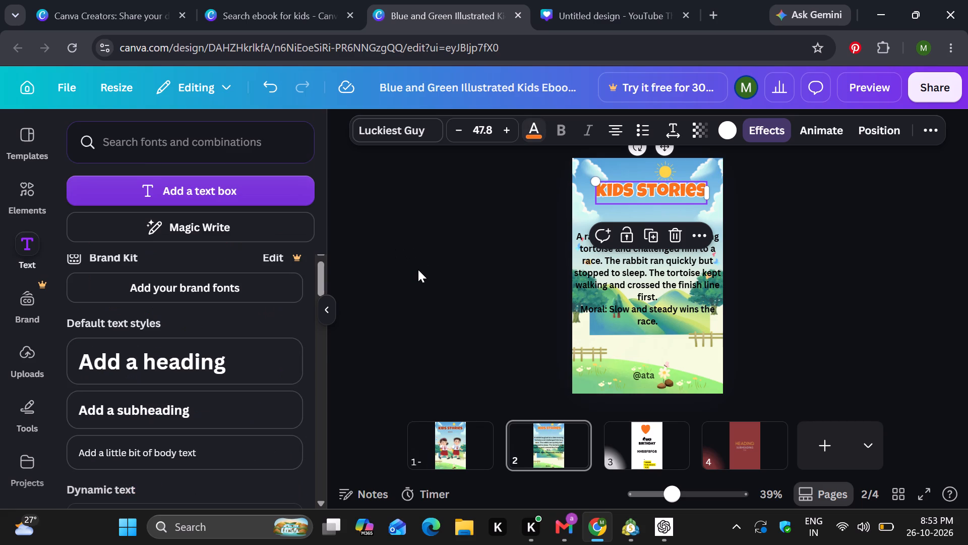
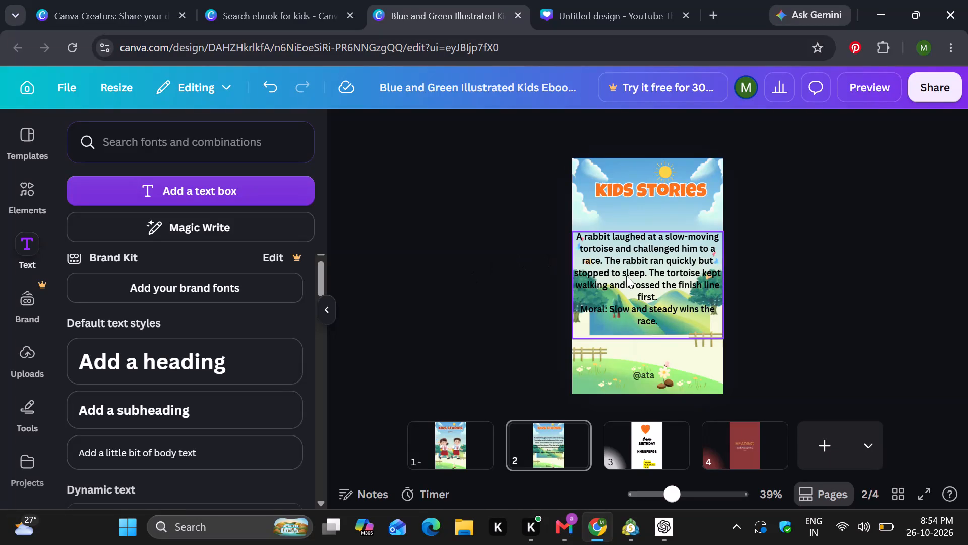
# Send the rabbit and tortoise story text on page 2 one layer backward.
pyautogui.rightClick(626, 276)
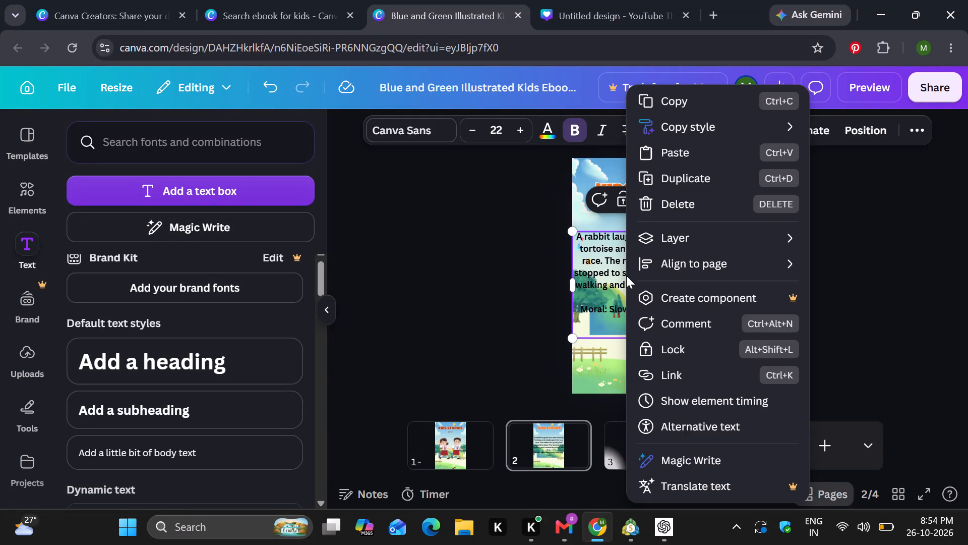
pyautogui.click(668, 236)
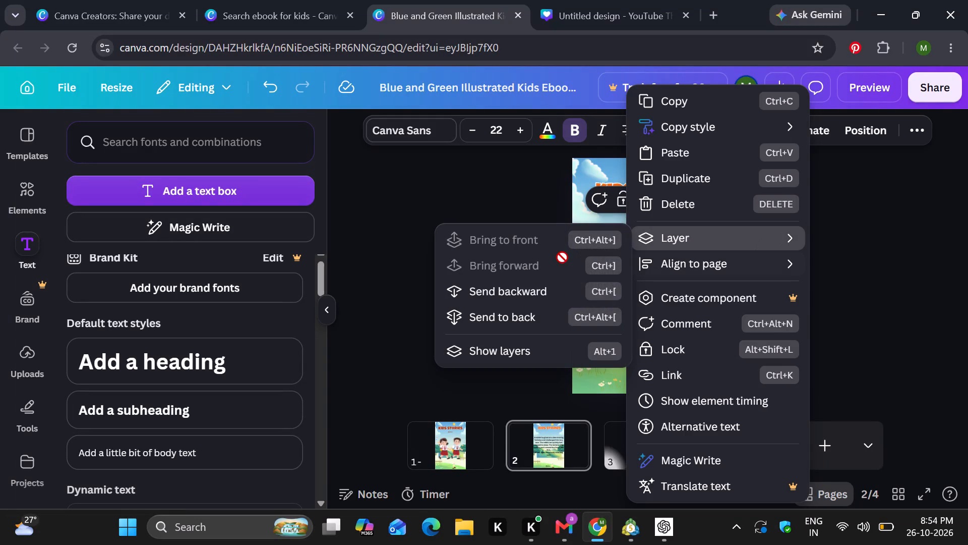
pyautogui.click(531, 296)
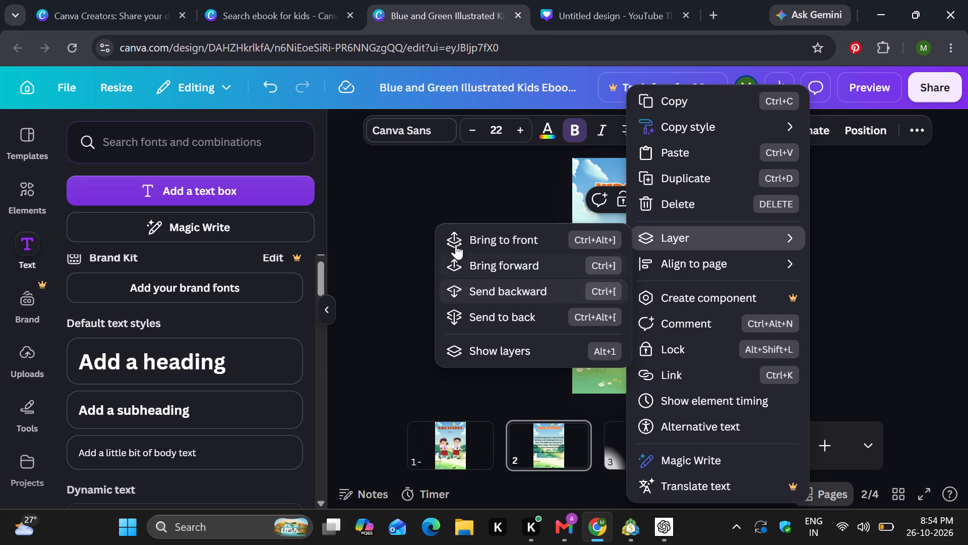
pyautogui.click(422, 189)
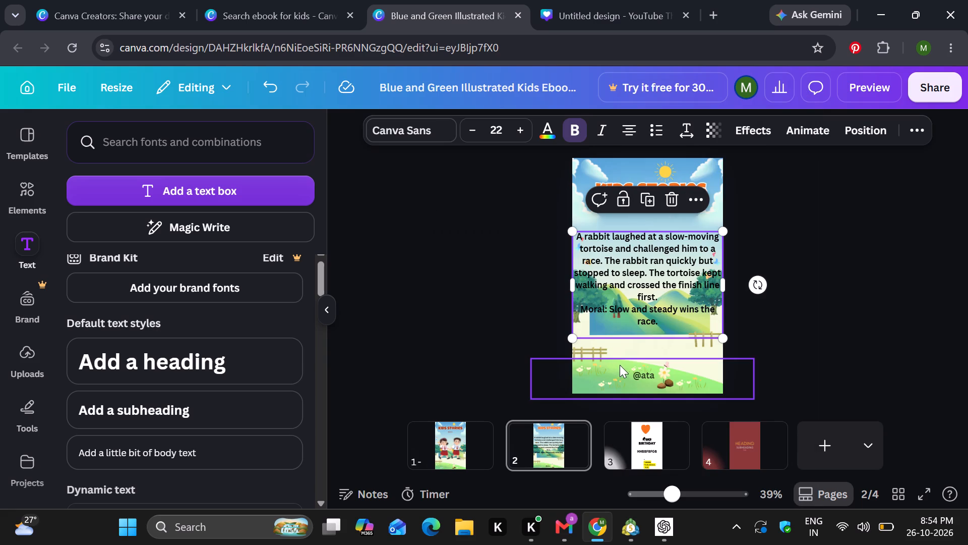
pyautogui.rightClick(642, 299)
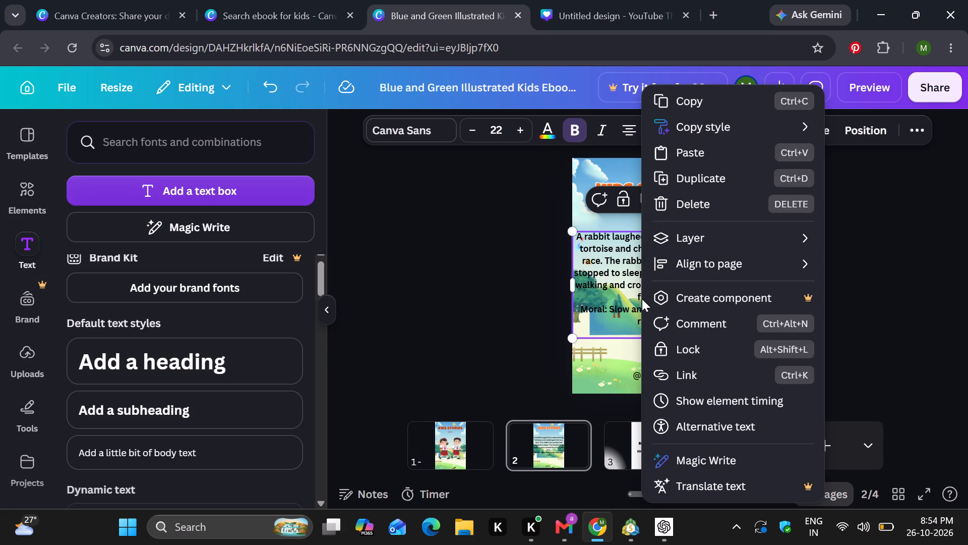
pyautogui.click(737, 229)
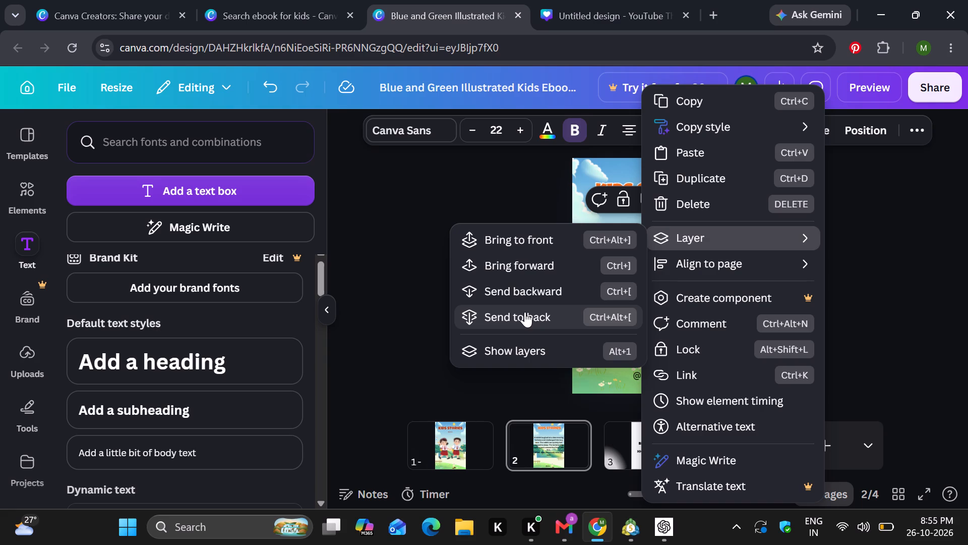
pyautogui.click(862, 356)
# Examine the layer order of page 2 and locate the story text layer in it.
pyautogui.click(859, 131)
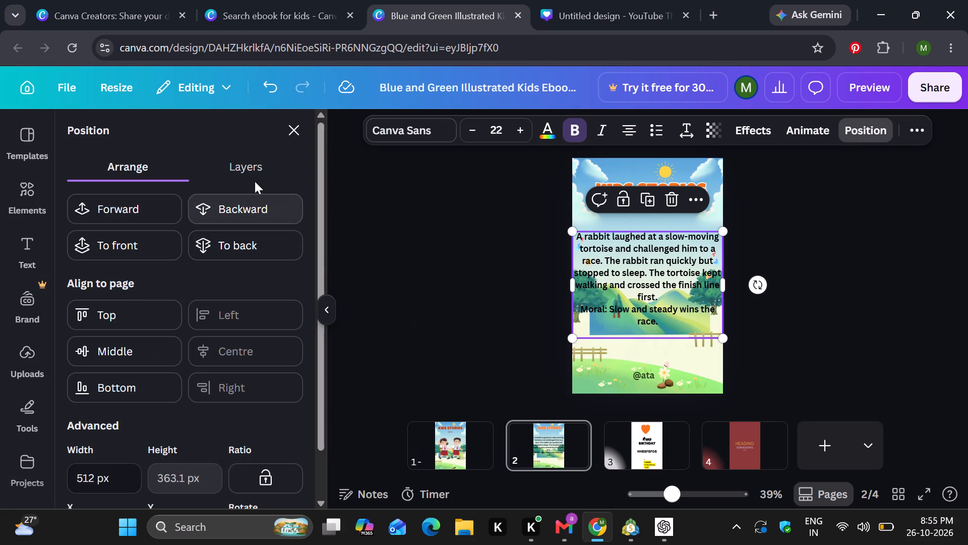
pyautogui.click(247, 159)
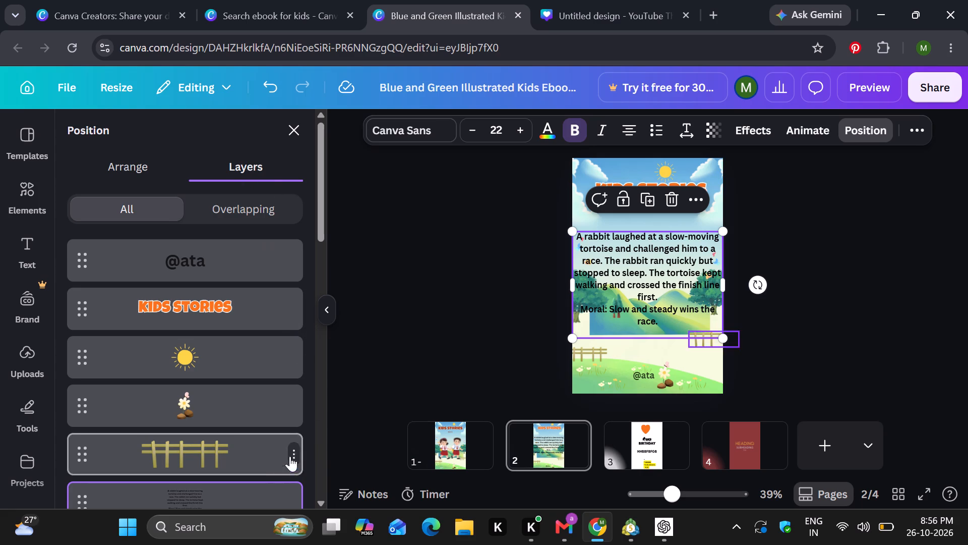
pyautogui.click(319, 246)
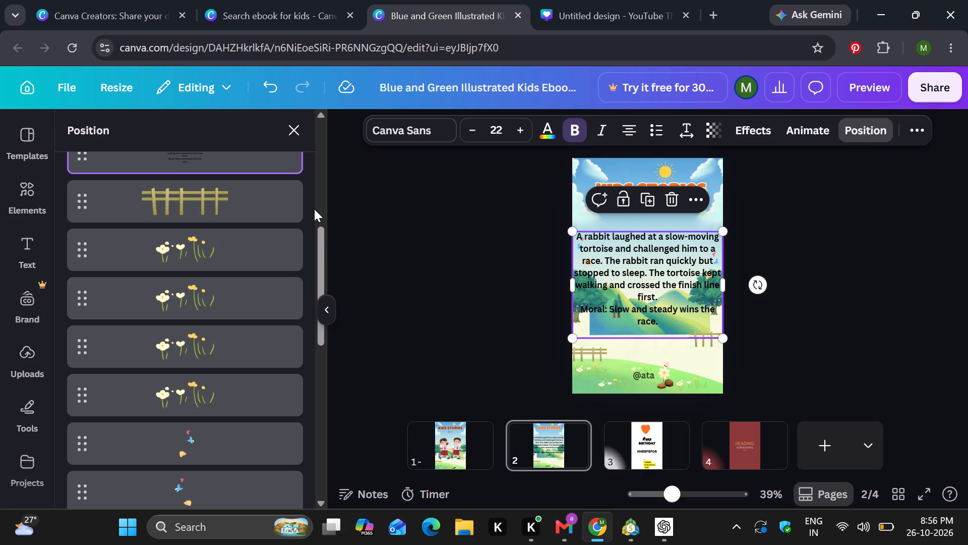
pyautogui.click(319, 217)
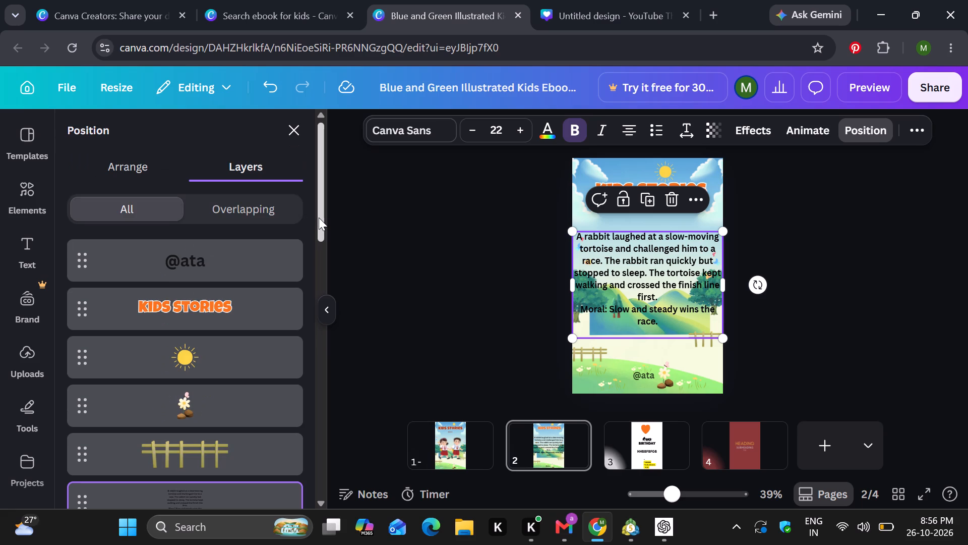
pyautogui.click(202, 490)
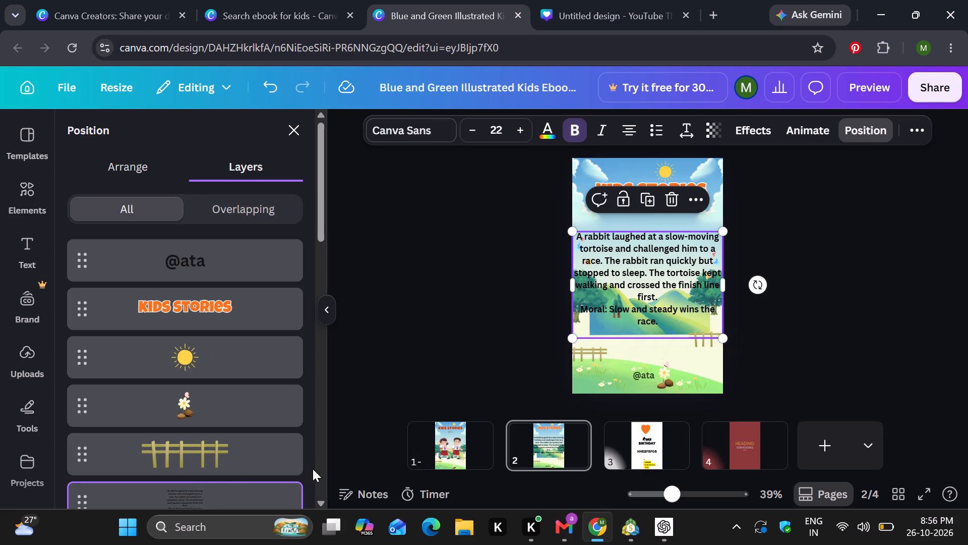
pyautogui.click(320, 506)
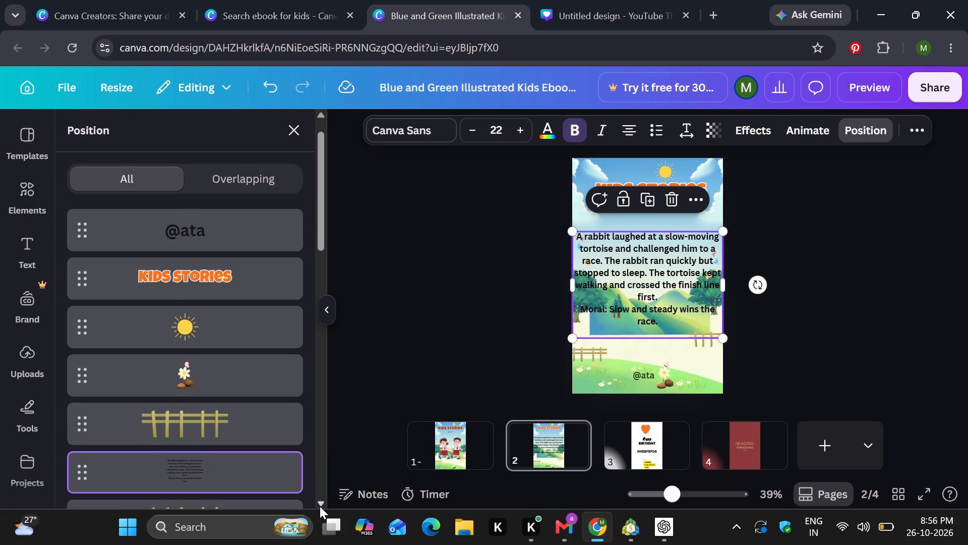
pyautogui.tripleClick(320, 506)
pyautogui.click(320, 506)
pyautogui.moveTo(320, 506); pyautogui.dragTo(218, 306)
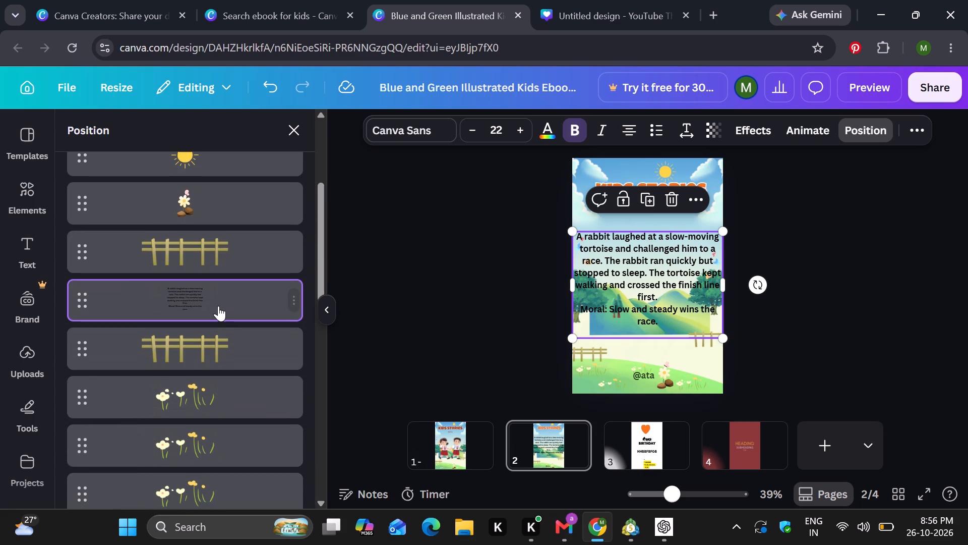
pyautogui.click(218, 306)
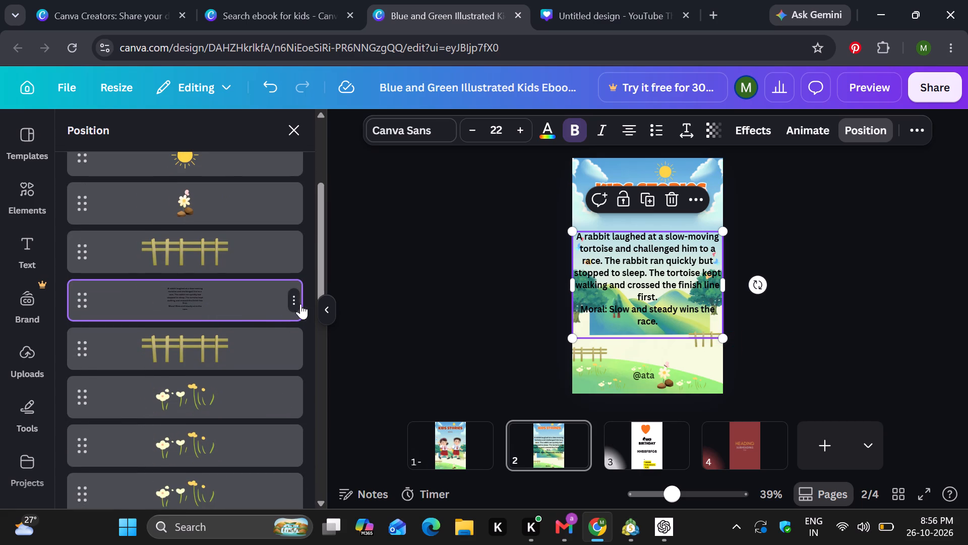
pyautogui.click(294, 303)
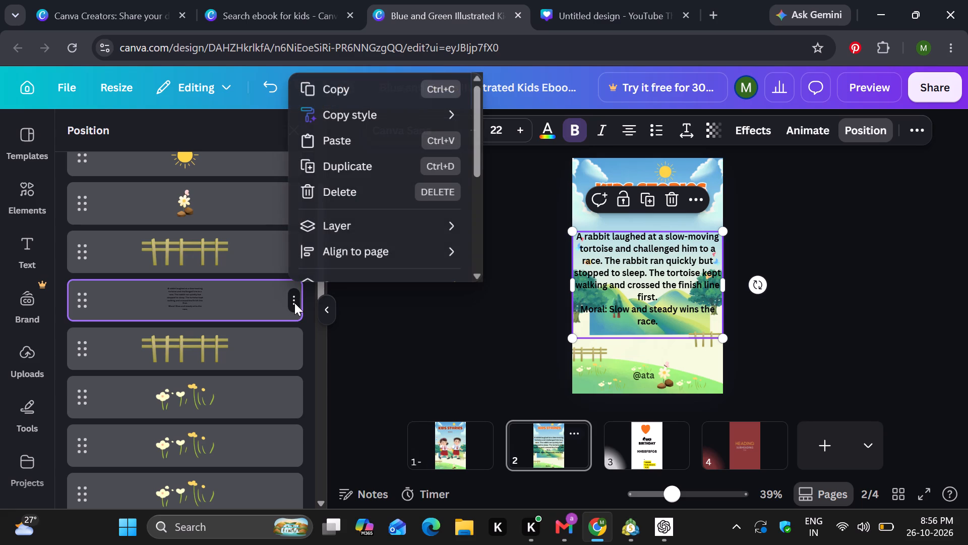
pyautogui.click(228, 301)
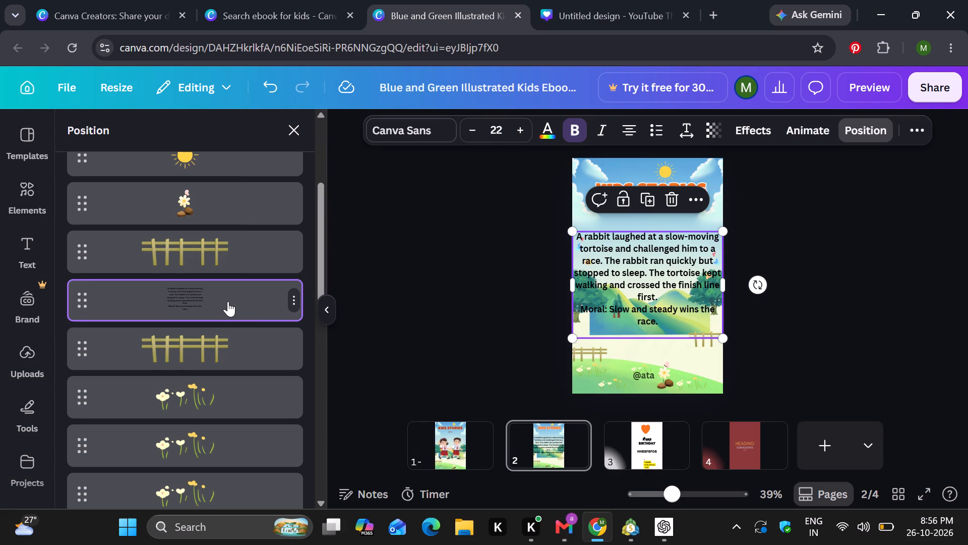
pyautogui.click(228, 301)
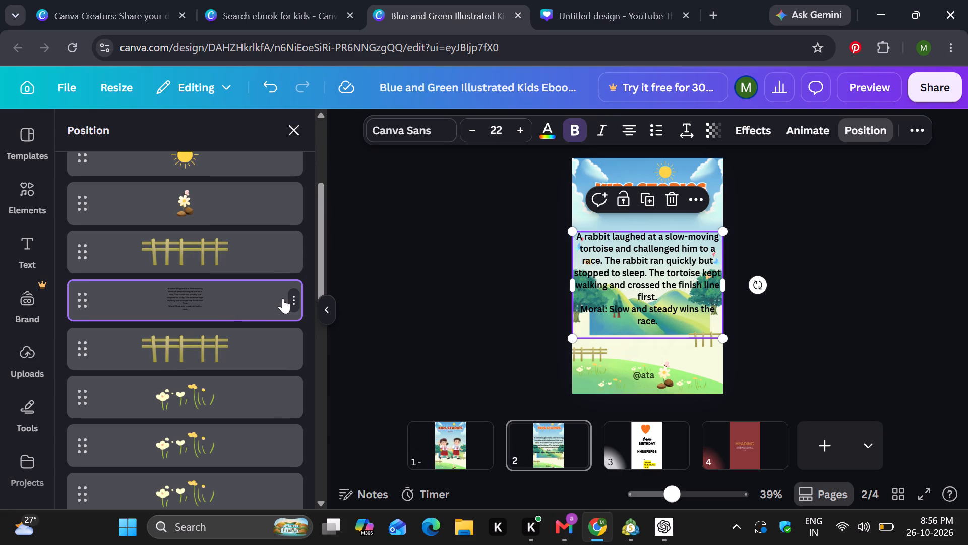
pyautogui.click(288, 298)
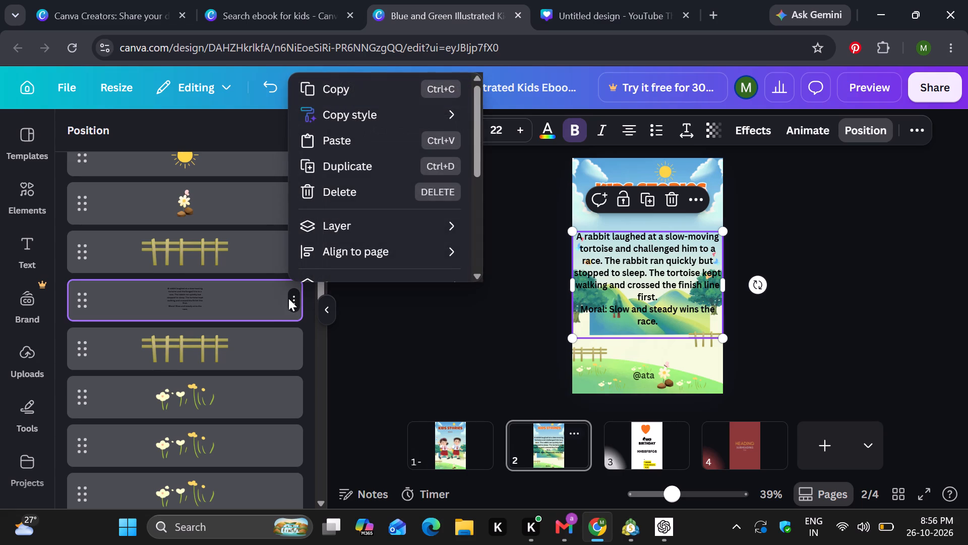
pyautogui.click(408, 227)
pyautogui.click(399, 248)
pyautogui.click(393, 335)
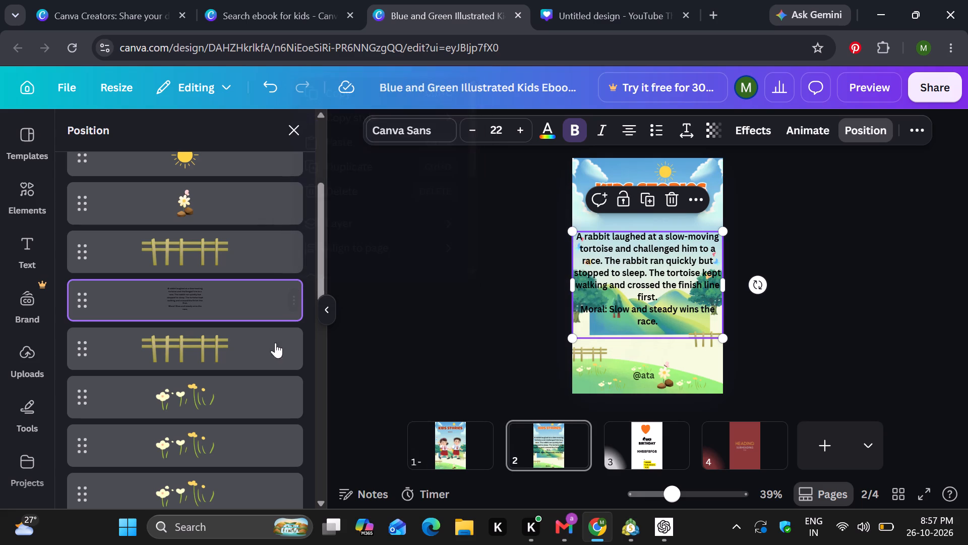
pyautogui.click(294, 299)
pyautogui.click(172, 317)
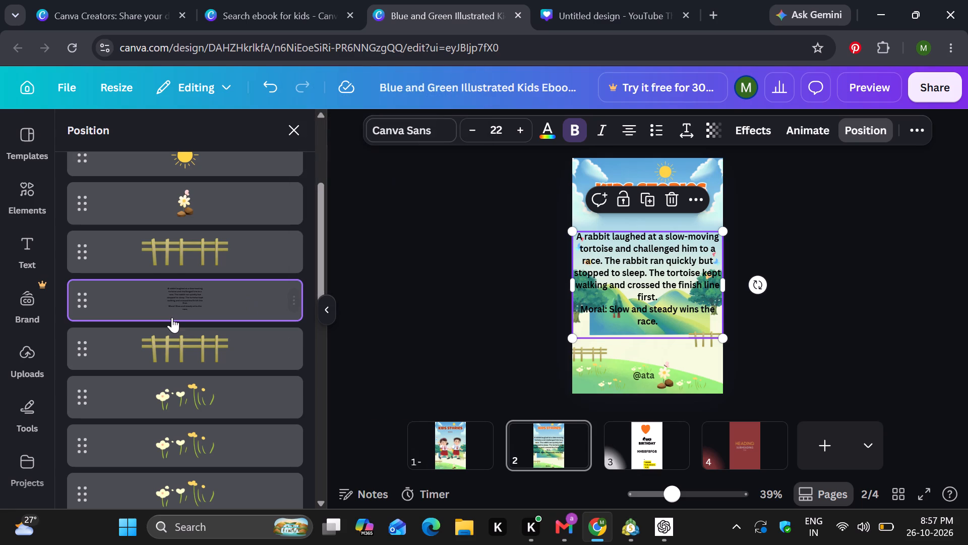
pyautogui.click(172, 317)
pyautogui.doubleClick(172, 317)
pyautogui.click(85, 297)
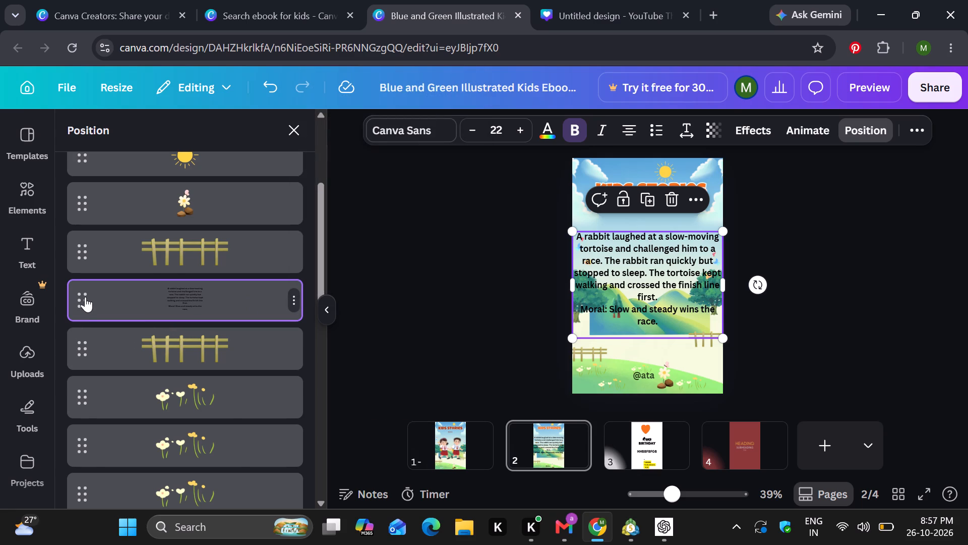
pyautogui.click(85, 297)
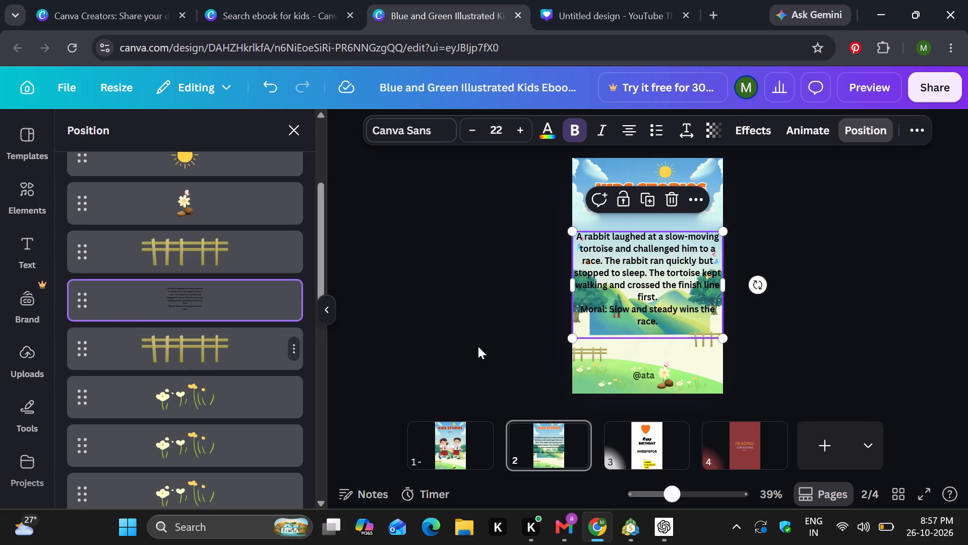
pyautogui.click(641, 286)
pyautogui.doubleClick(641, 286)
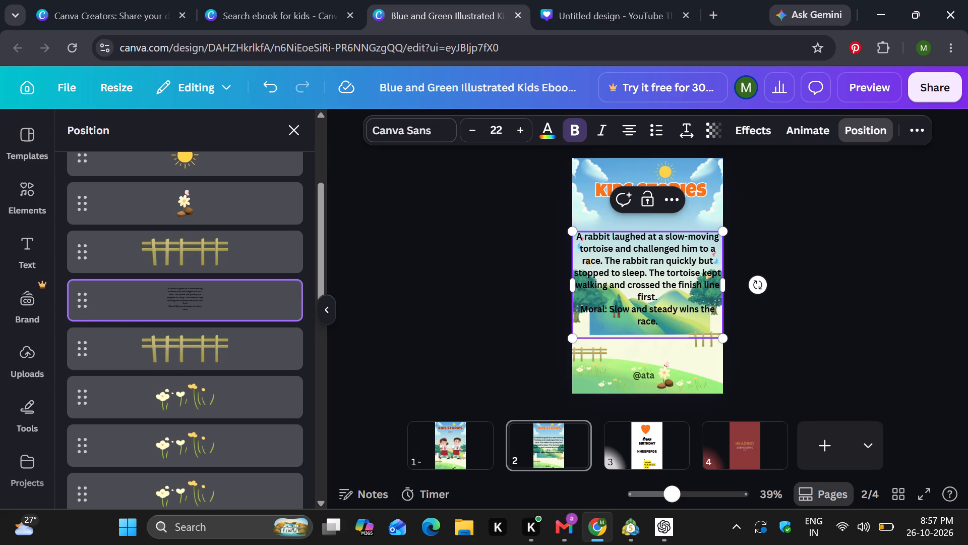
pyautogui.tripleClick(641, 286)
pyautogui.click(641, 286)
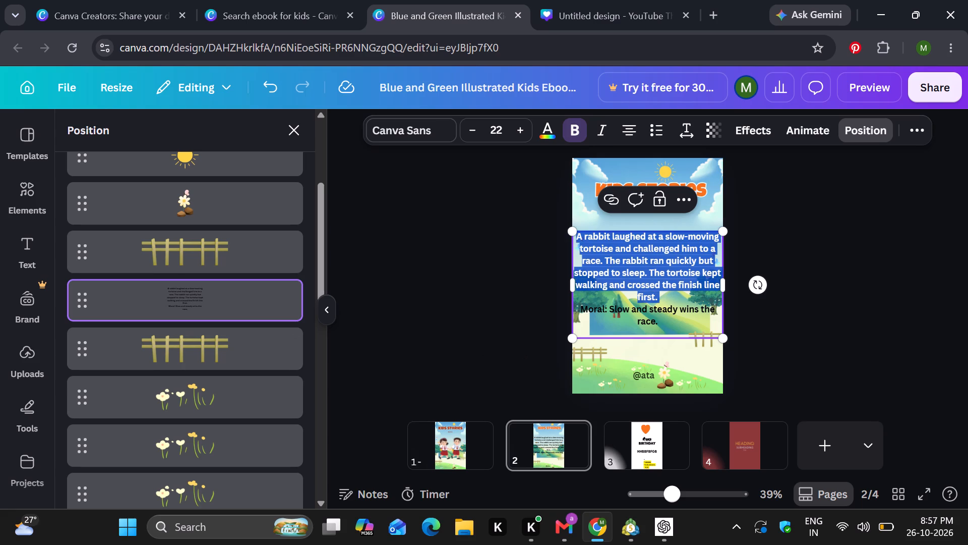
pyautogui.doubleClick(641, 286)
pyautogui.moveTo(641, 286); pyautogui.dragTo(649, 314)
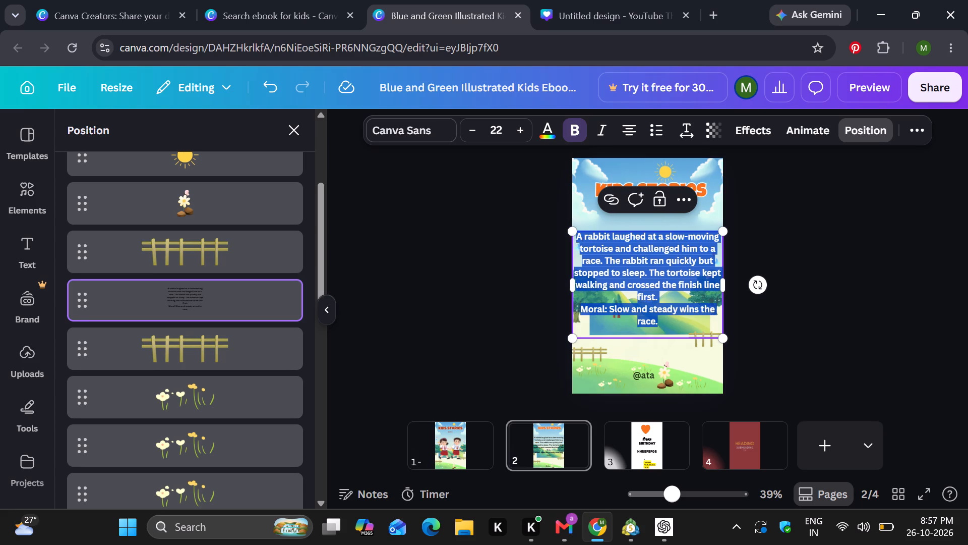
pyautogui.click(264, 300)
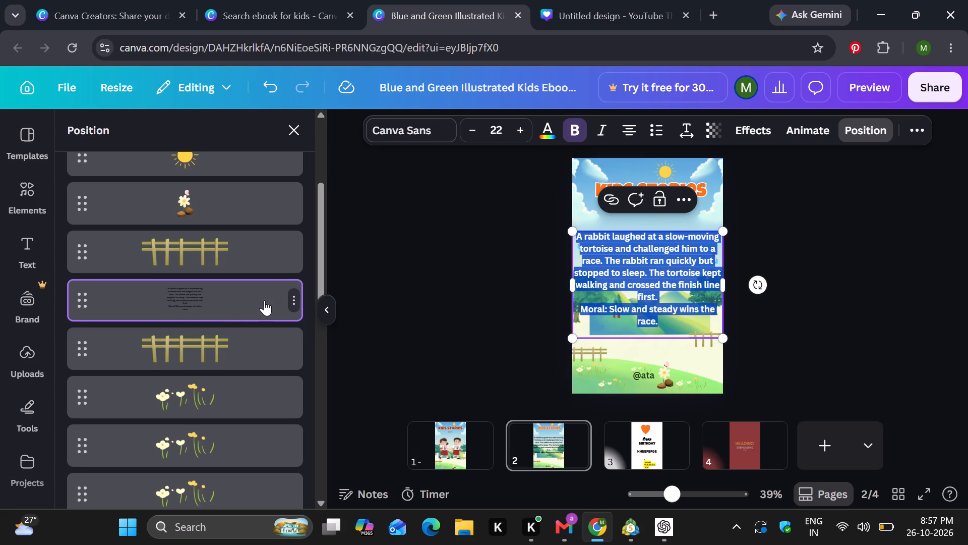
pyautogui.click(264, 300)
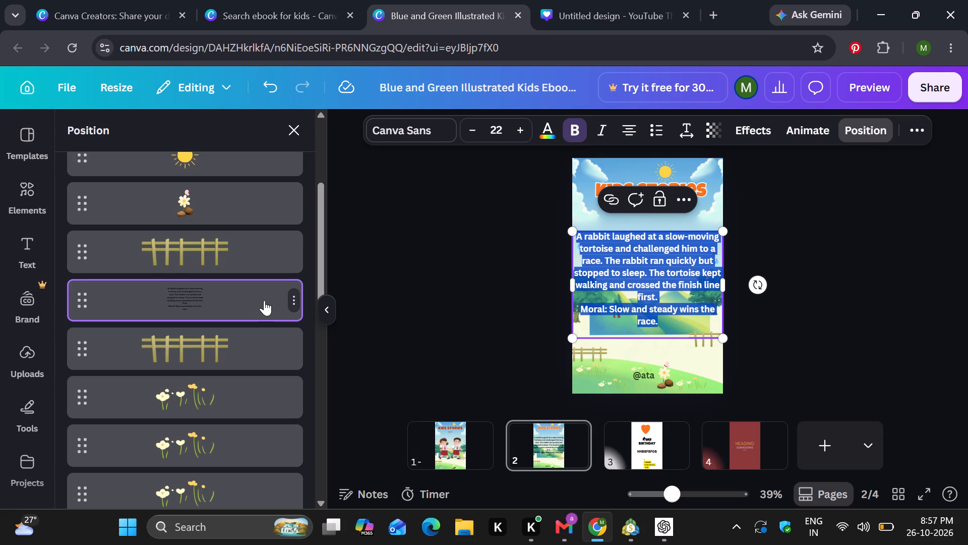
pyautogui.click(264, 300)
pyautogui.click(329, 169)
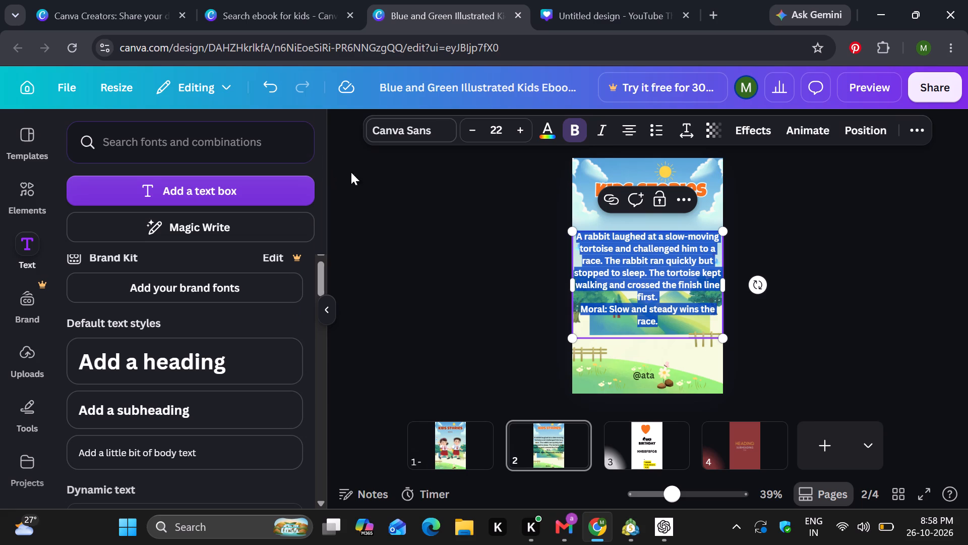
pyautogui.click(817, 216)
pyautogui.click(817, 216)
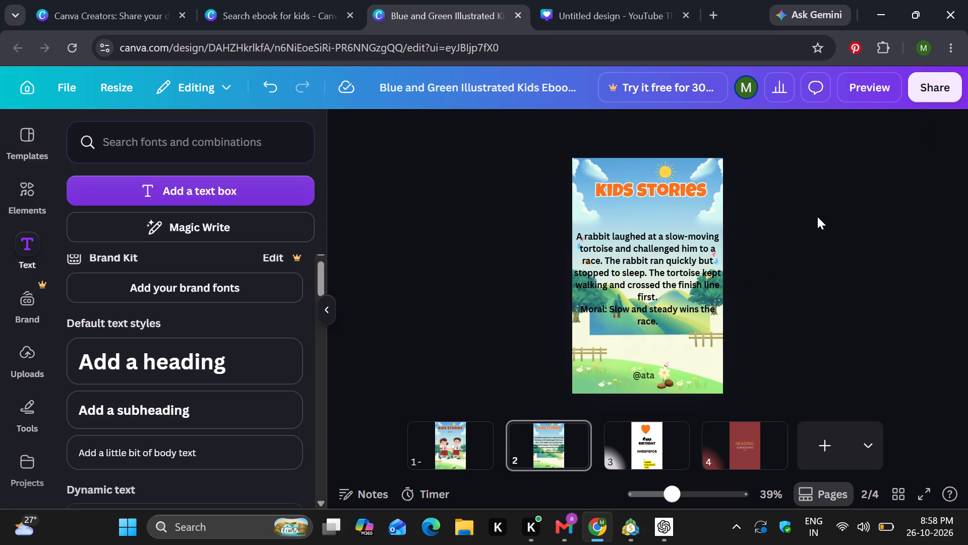
# Look through the layer order of page 2 and select the rabbit and tortoise story text layer between the two fences.
pyautogui.click(618, 219)
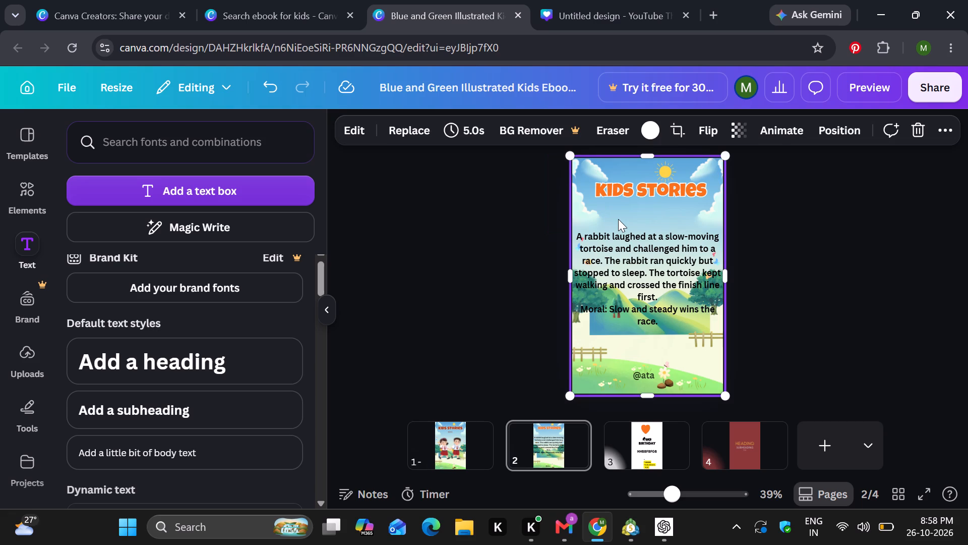
pyautogui.click(836, 128)
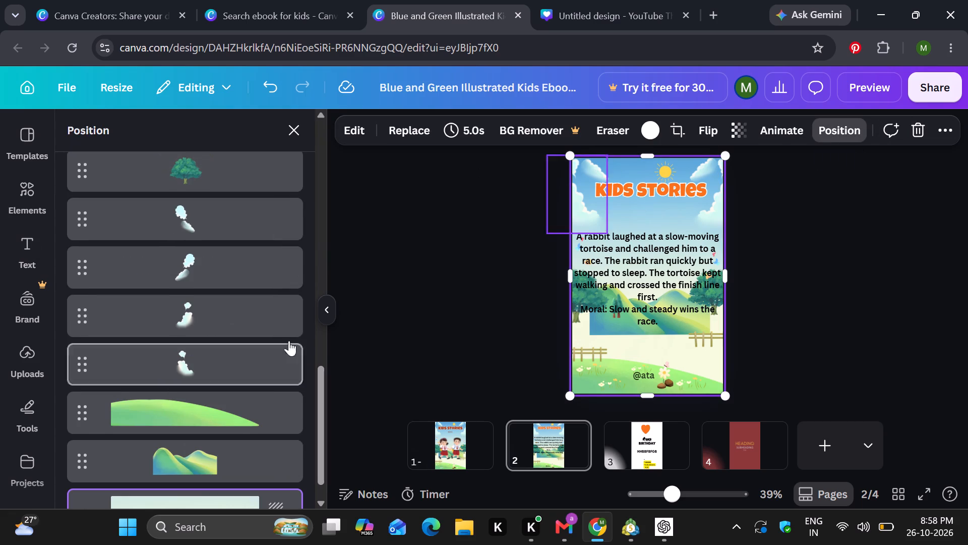
pyautogui.click(324, 162)
pyautogui.click(324, 162)
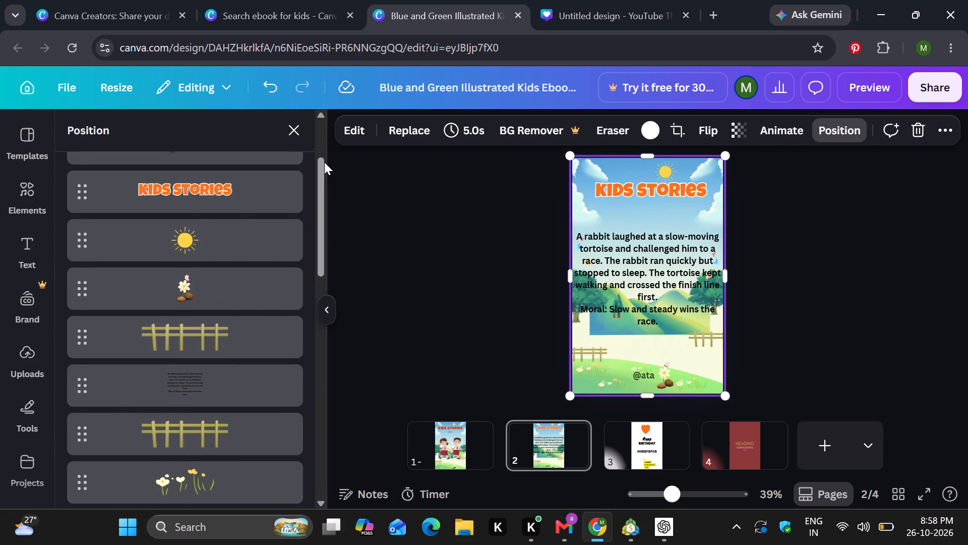
pyautogui.click(324, 162)
pyautogui.click(324, 162)
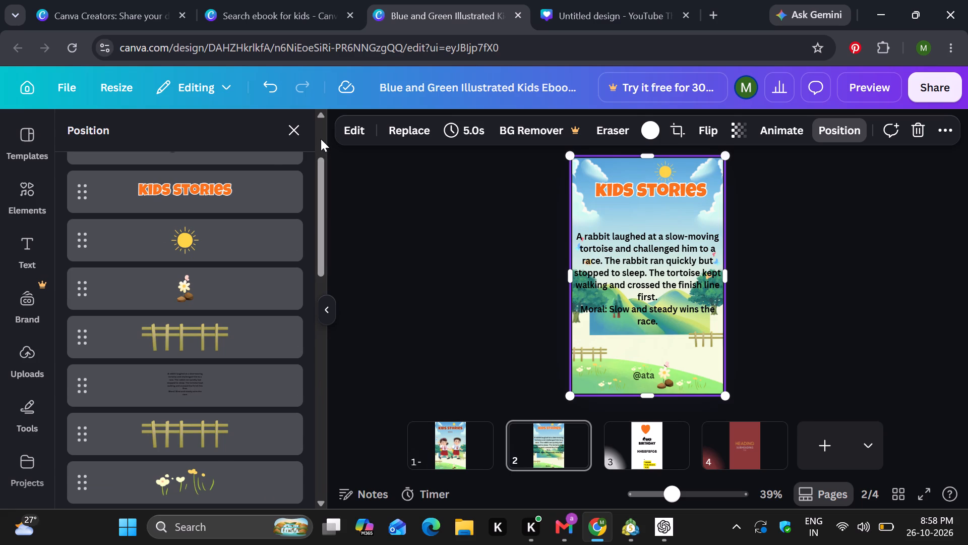
pyautogui.click(321, 139)
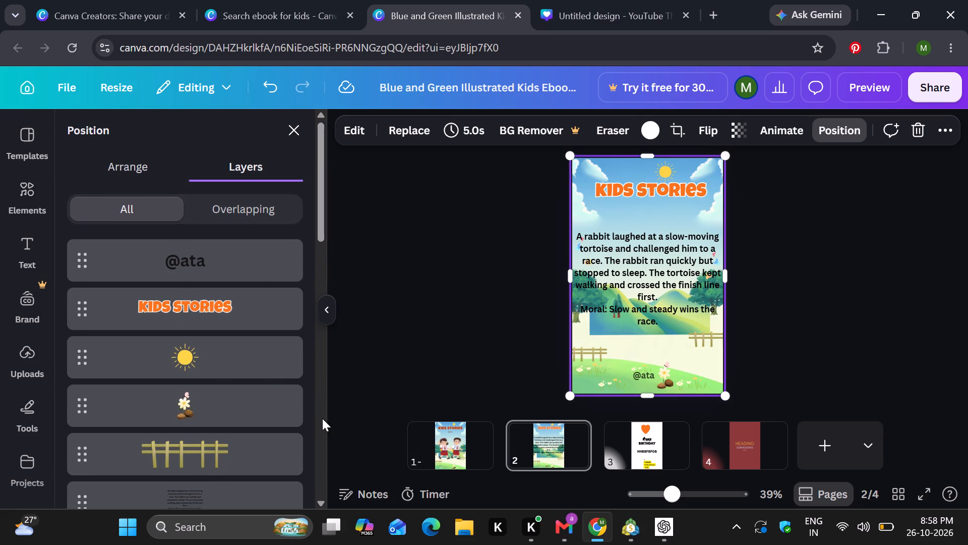
pyautogui.click(325, 403)
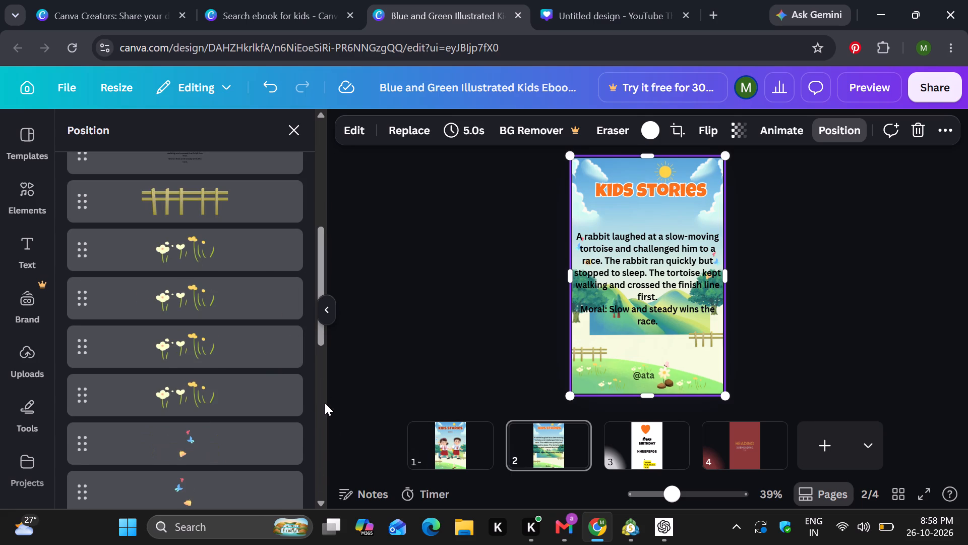
pyautogui.click(324, 112)
pyautogui.tripleClick(324, 112)
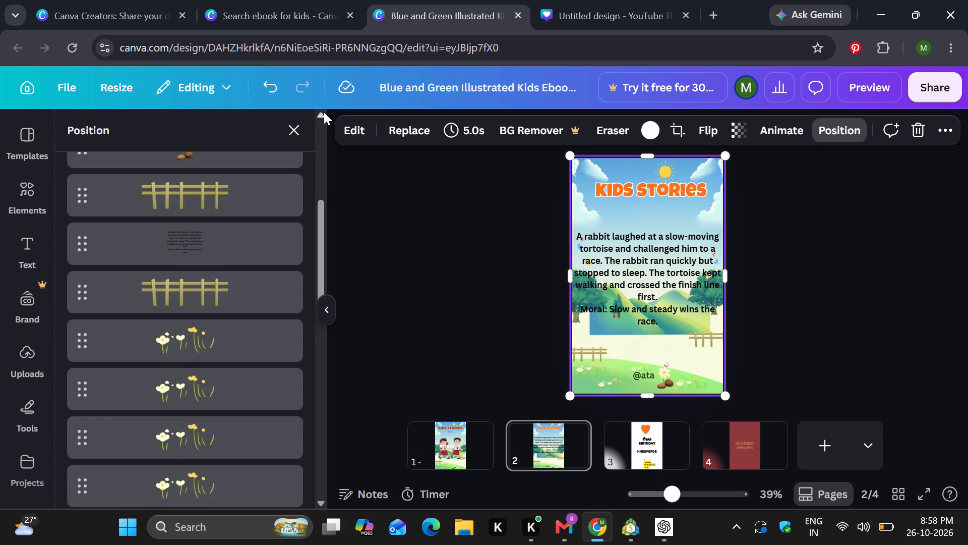
pyautogui.click(213, 269)
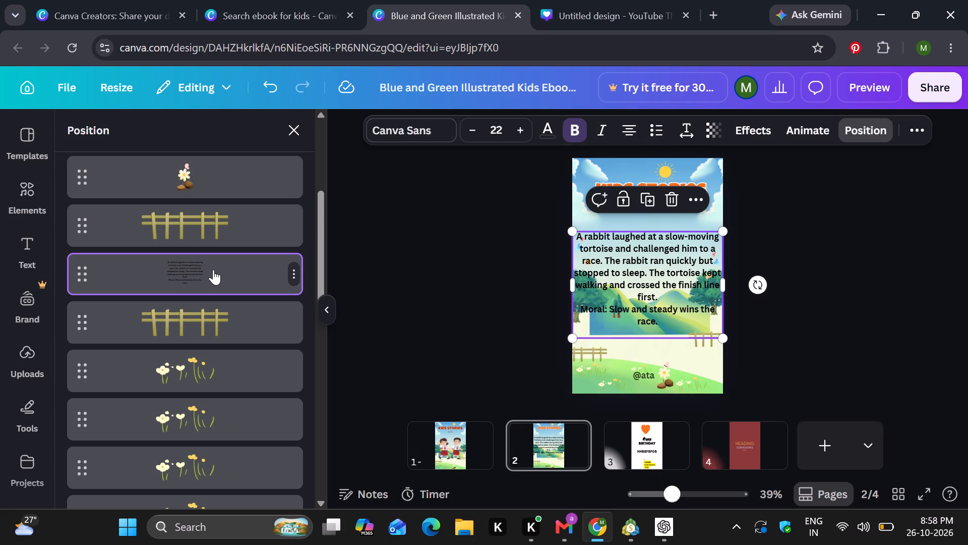
pyautogui.click(213, 269)
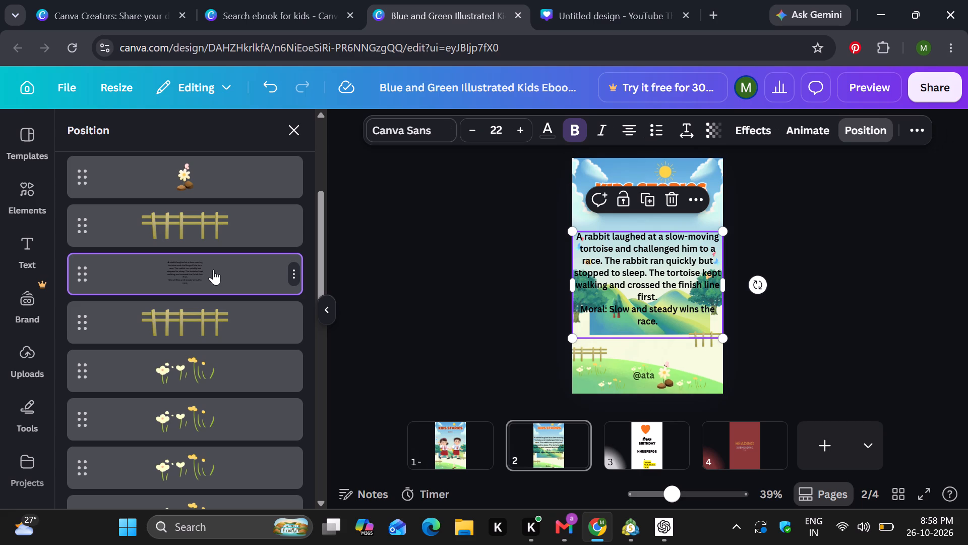
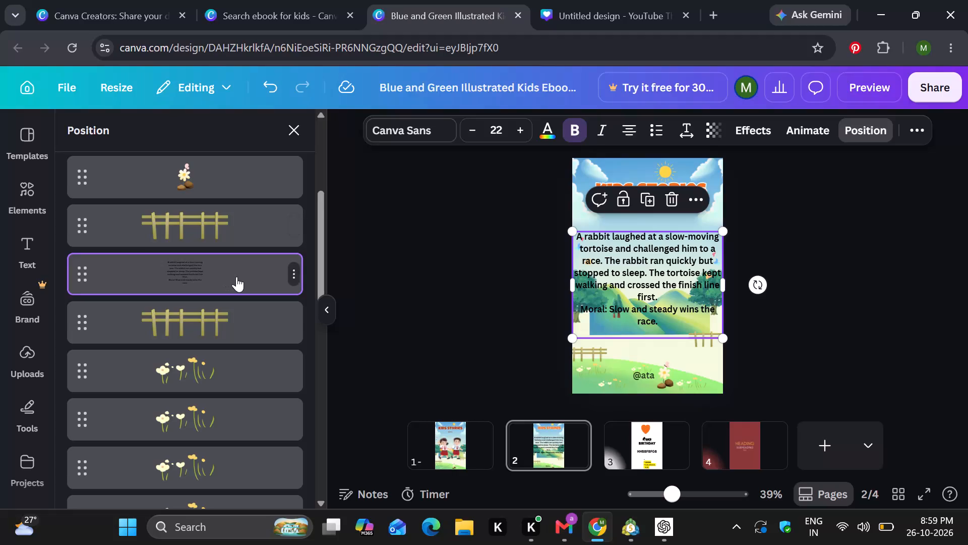
# Examine the full layer order of page 2, from the story text down to the background and back up to the topmost layer.
pyautogui.click(236, 277)
pyautogui.tripleClick(236, 277)
pyautogui.tripleClick(320, 502)
pyautogui.tripleClick(320, 502)
pyautogui.click(320, 502)
pyautogui.moveTo(320, 502); pyautogui.dragTo(295, 146)
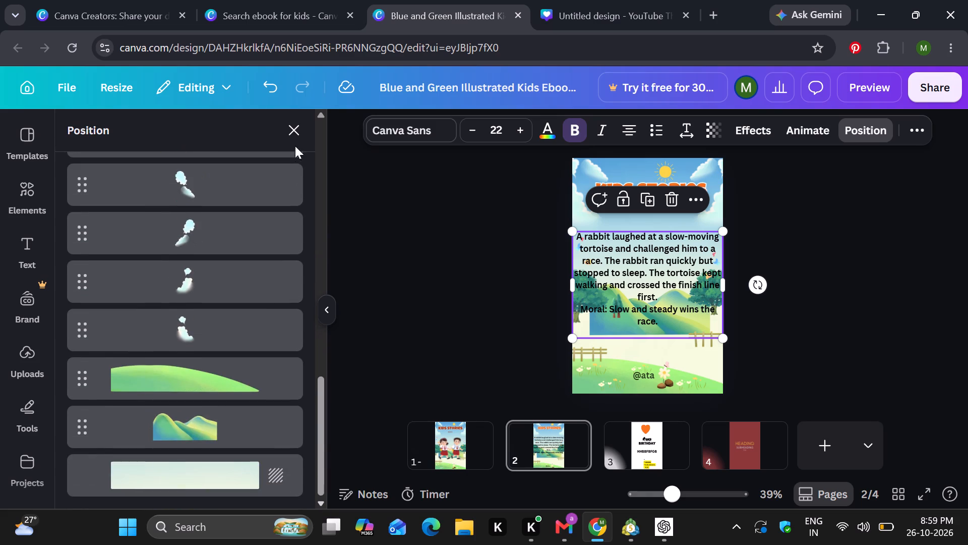
pyautogui.moveTo(295, 146); pyautogui.dragTo(318, 115)
pyautogui.tripleClick(318, 115)
pyautogui.click(318, 115)
pyautogui.moveTo(318, 115); pyautogui.dragTo(245, 191)
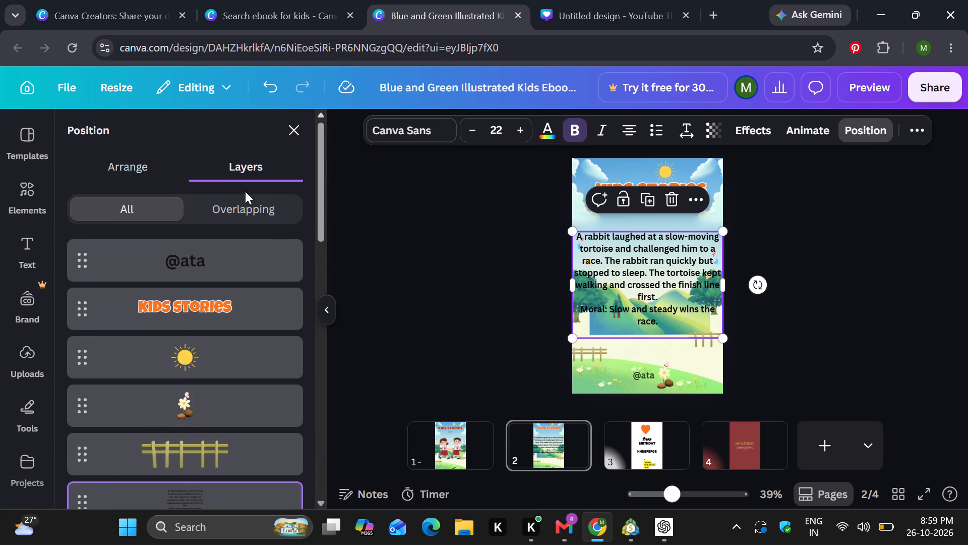
pyautogui.moveTo(245, 191); pyautogui.dragTo(246, 204)
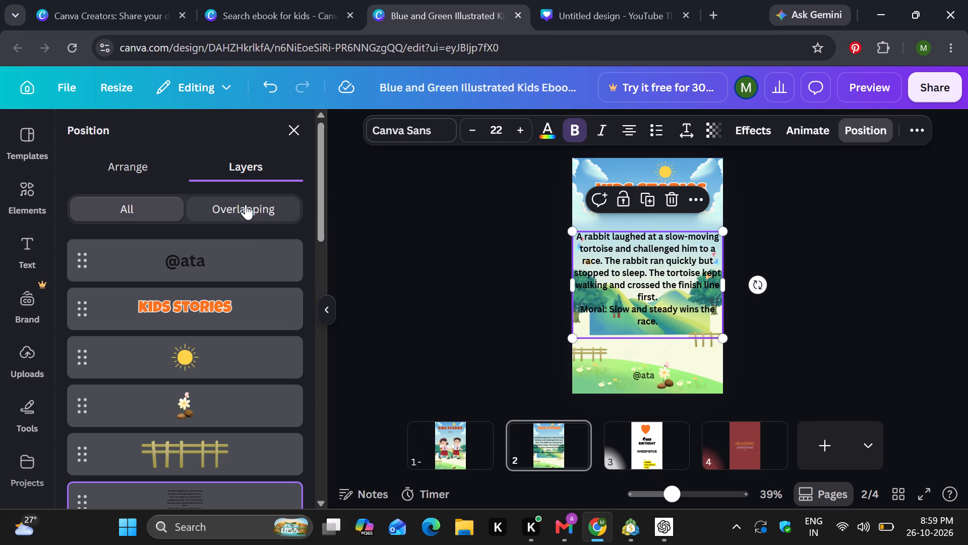
# Compare the layers overlapping the rabbit and tortoise story text with the full list of page 2 layers.
pyautogui.click(246, 204)
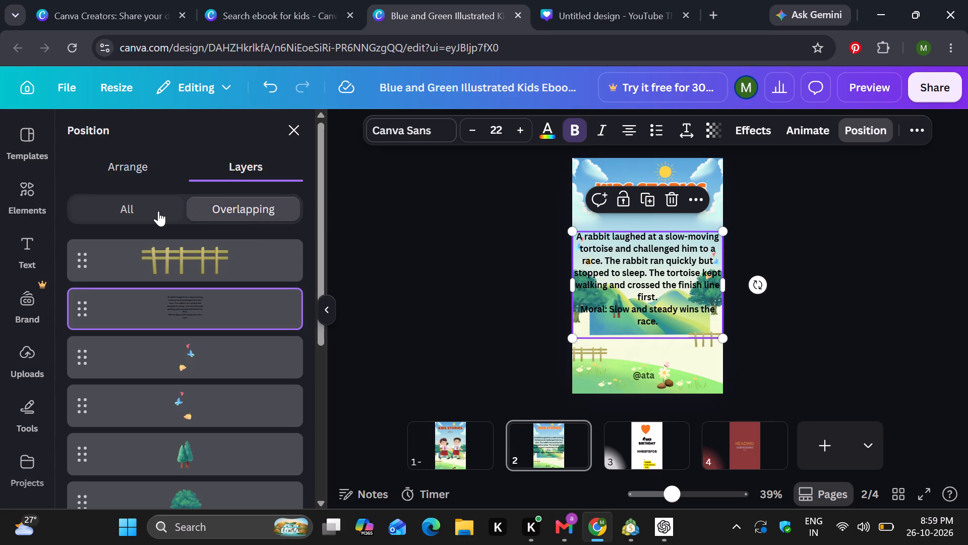
pyautogui.click(139, 208)
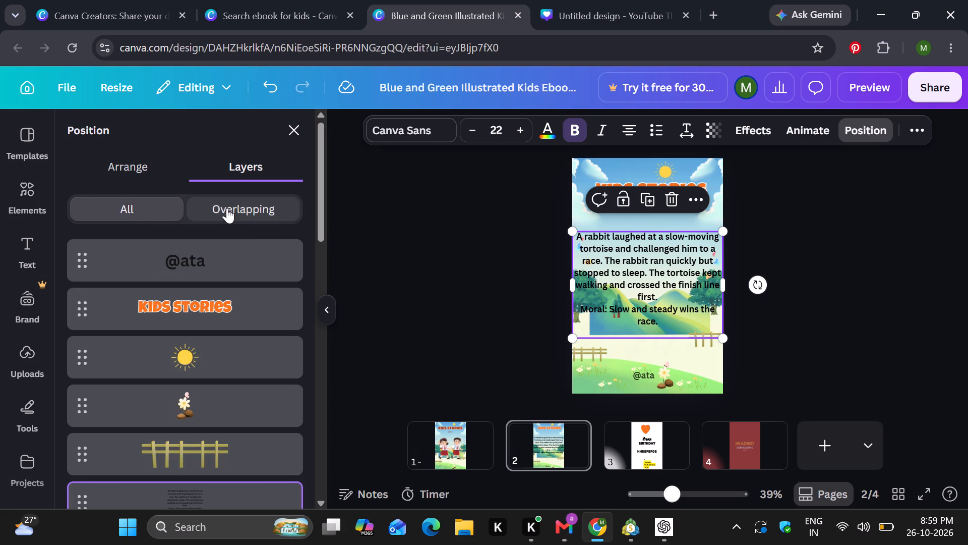
pyautogui.click(227, 208)
pyautogui.click(194, 308)
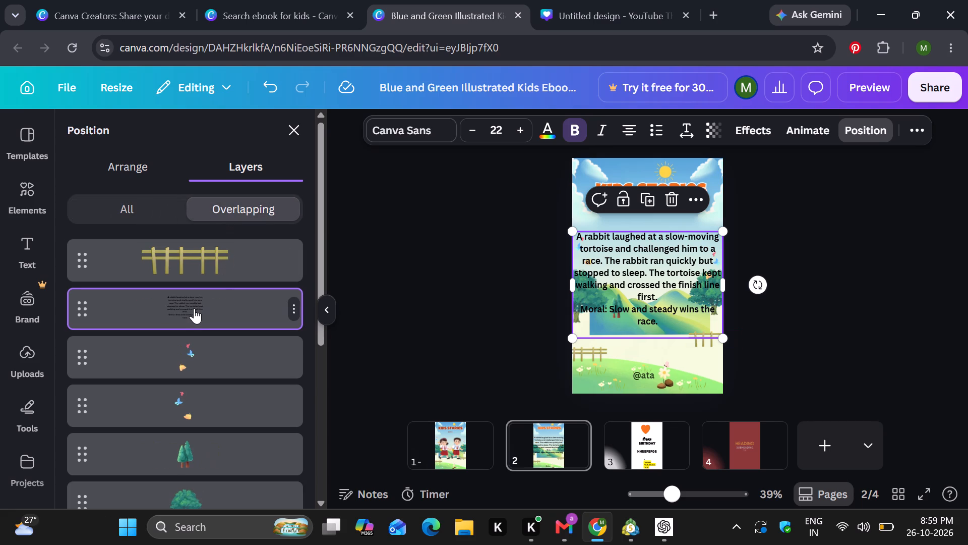
pyautogui.click(123, 212)
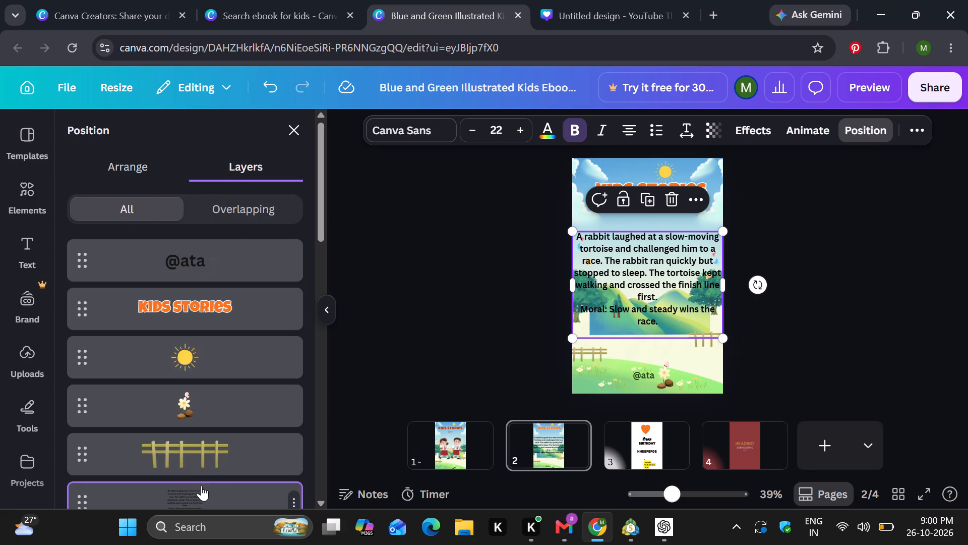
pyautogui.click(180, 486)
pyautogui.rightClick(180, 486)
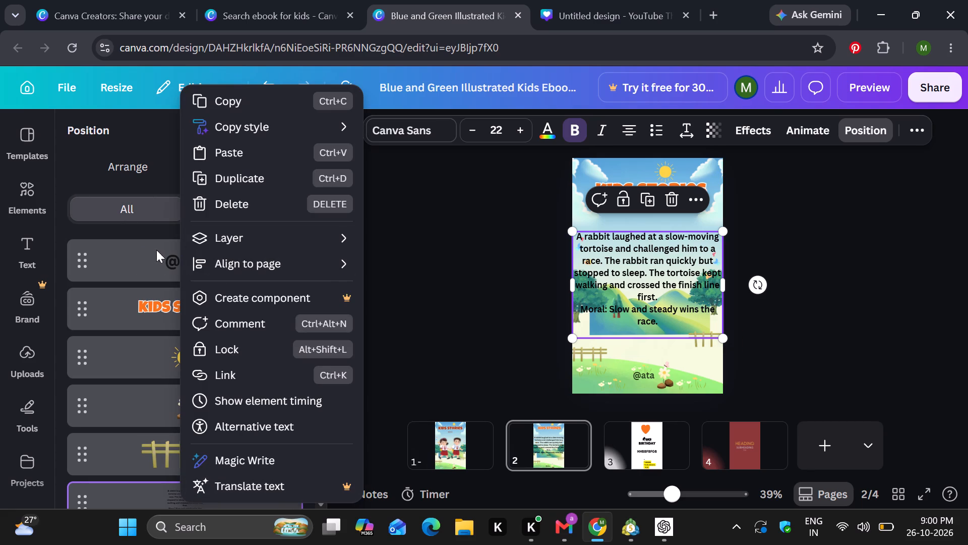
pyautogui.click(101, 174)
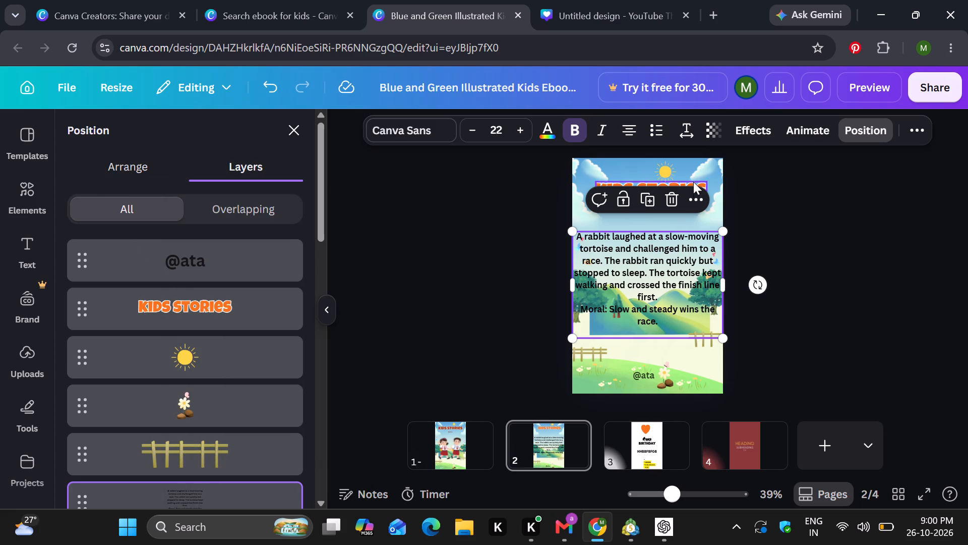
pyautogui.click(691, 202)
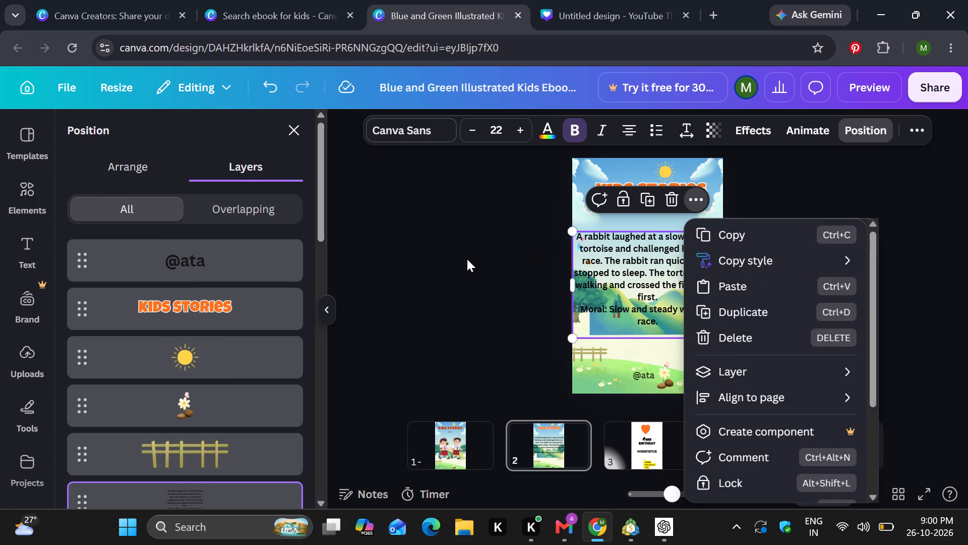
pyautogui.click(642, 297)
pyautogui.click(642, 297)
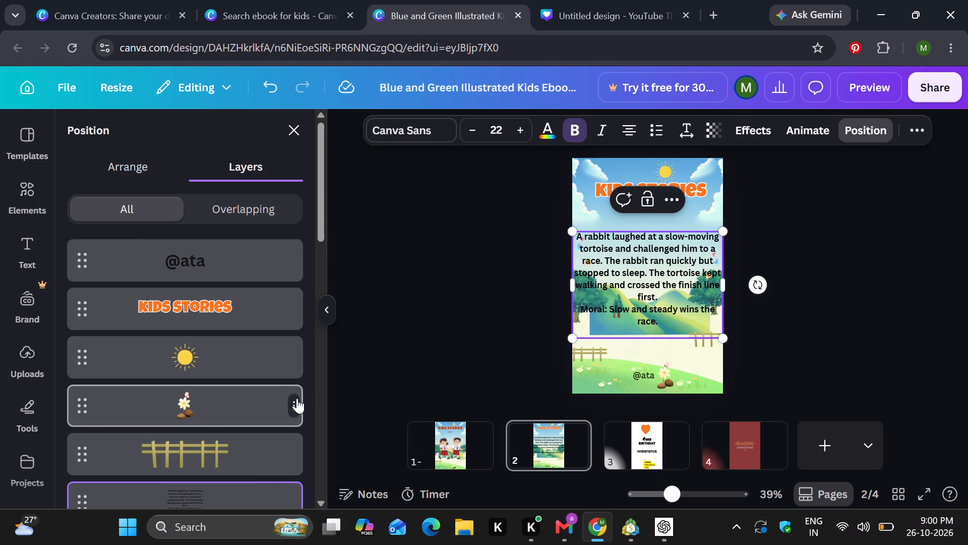
# Look through the page 2 layers beneath the rabbit and tortoise story text layer.
pyautogui.click(263, 491)
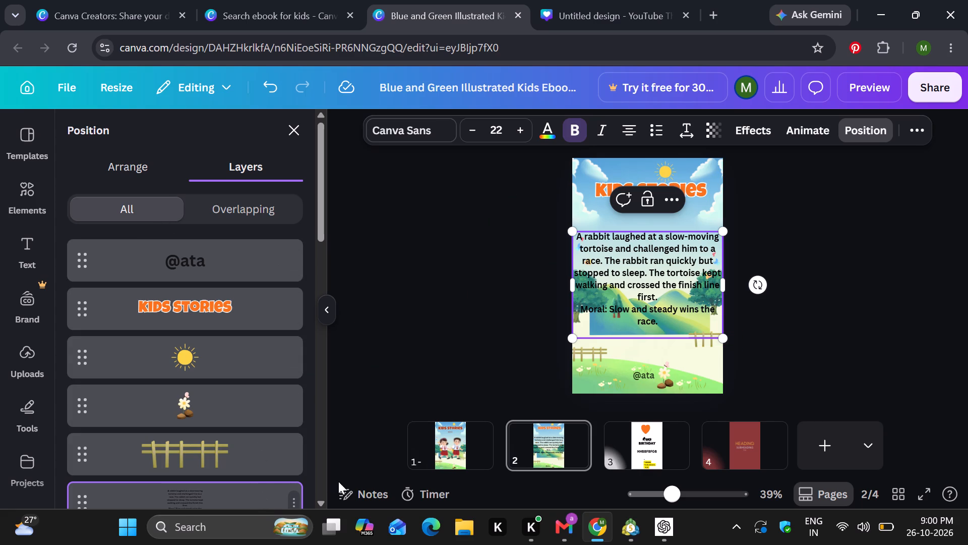
pyautogui.tripleClick(321, 501)
pyautogui.tripleClick(321, 501)
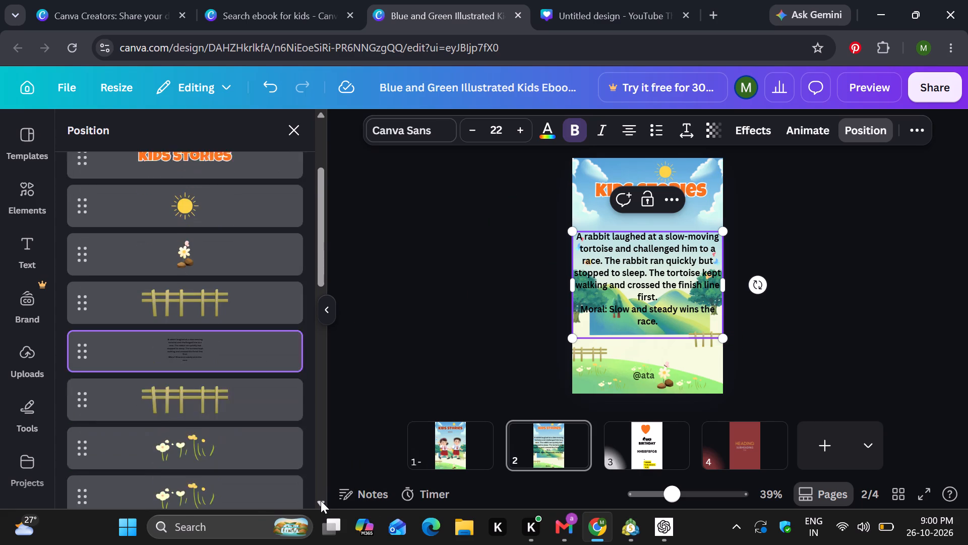
pyautogui.click(321, 501)
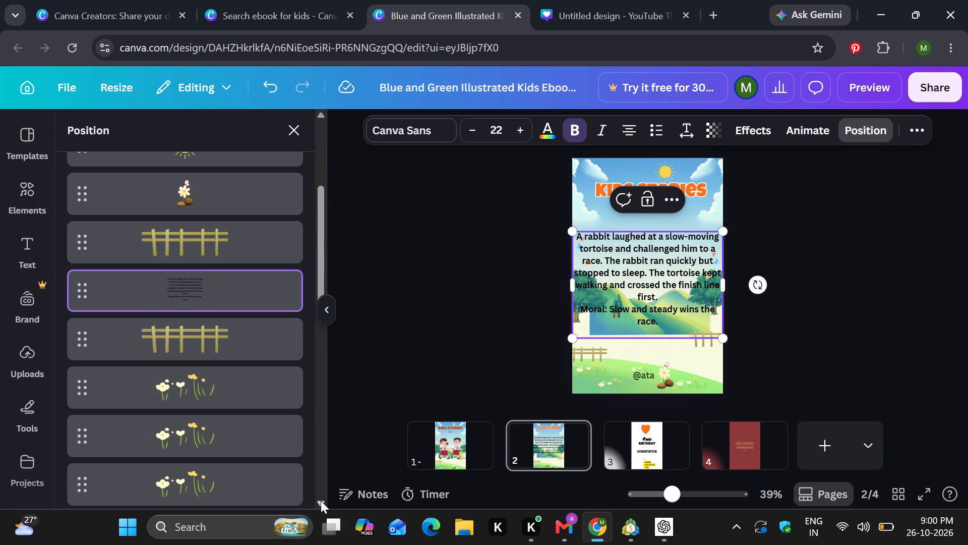
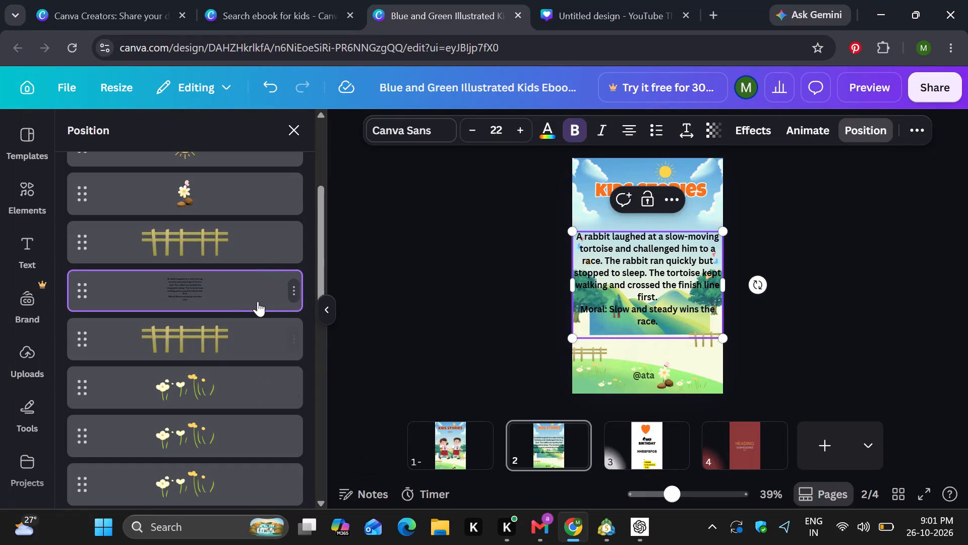
# Locate the rabbit and tortoise story text in the full page 2 layer order and select its layer.
pyautogui.click(327, 310)
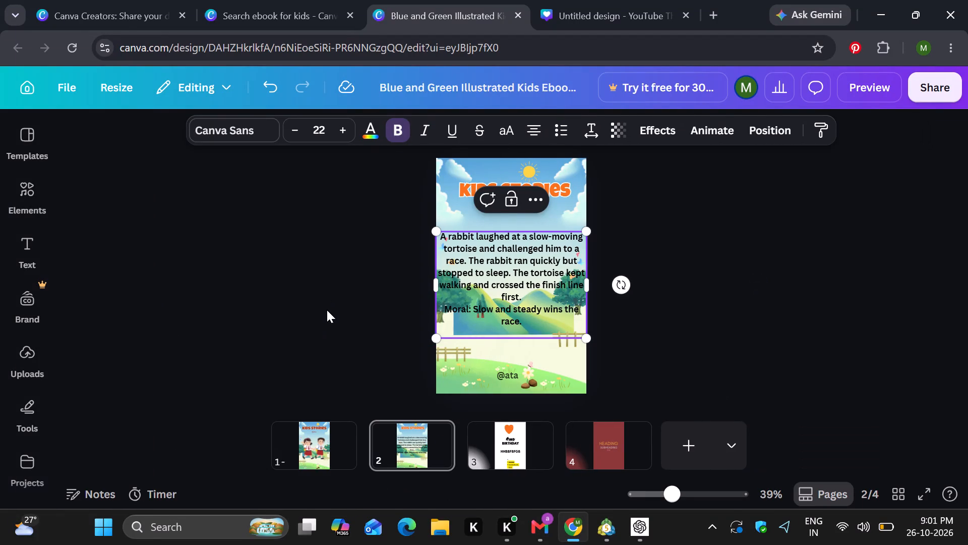
pyautogui.click(771, 126)
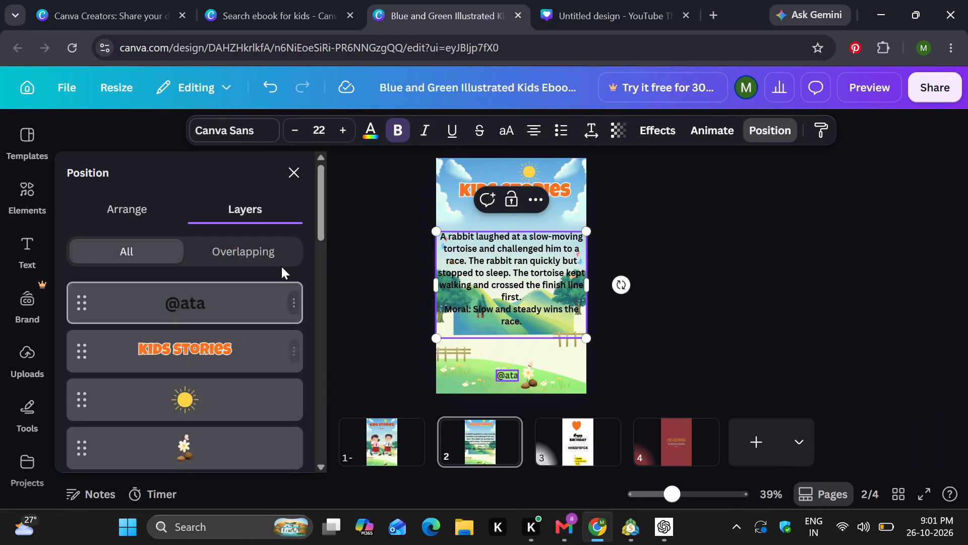
pyautogui.click(263, 214)
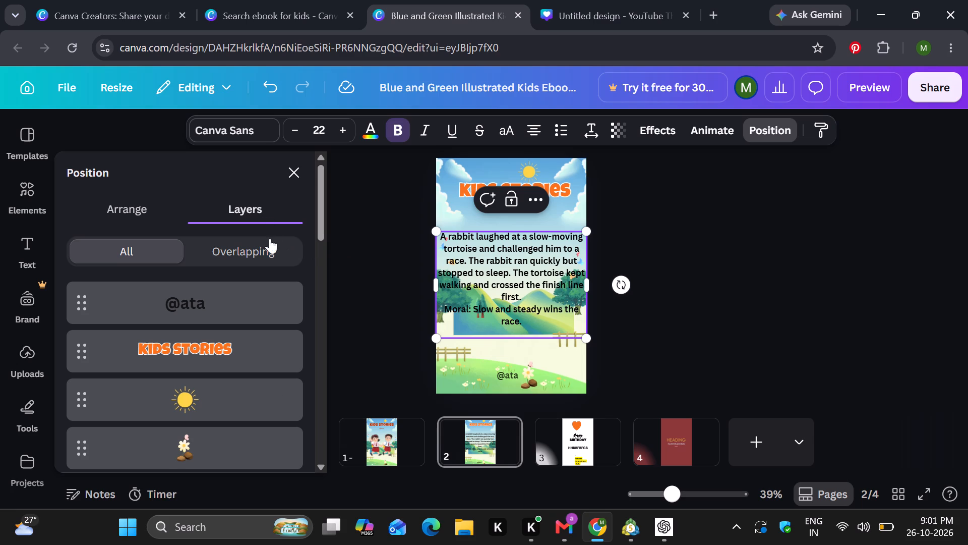
pyautogui.click(317, 467)
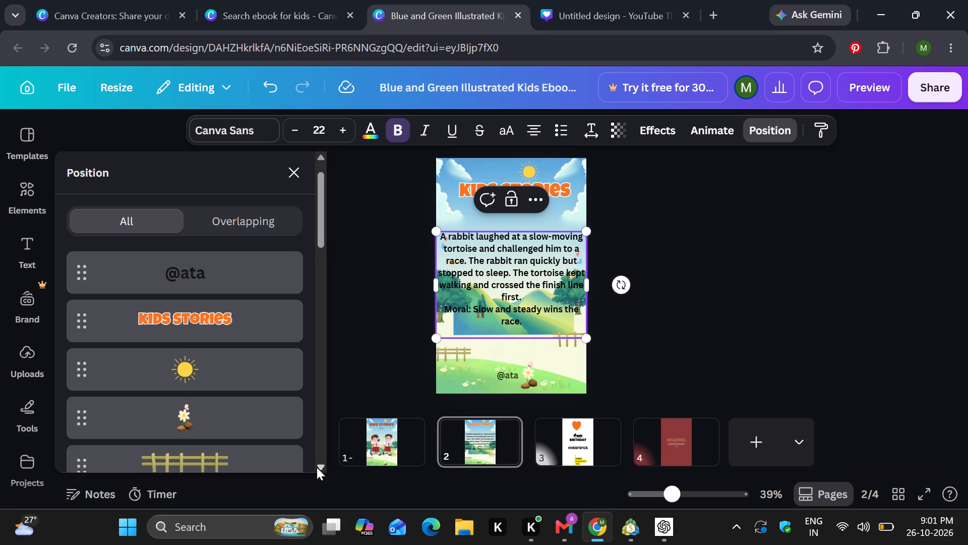
pyautogui.click(317, 467)
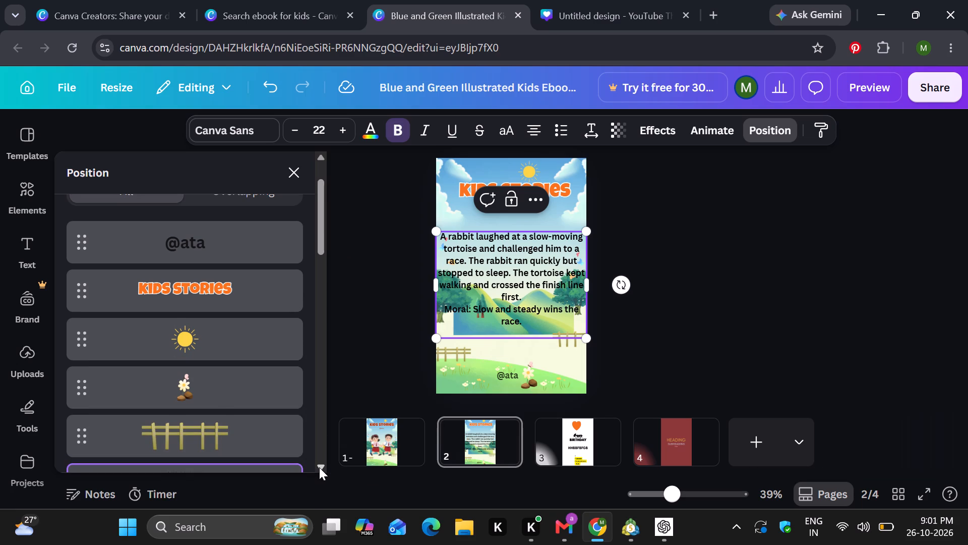
pyautogui.click(319, 467)
pyautogui.tripleClick(319, 467)
pyautogui.moveTo(319, 467); pyautogui.dragTo(185, 338)
pyautogui.click(185, 338)
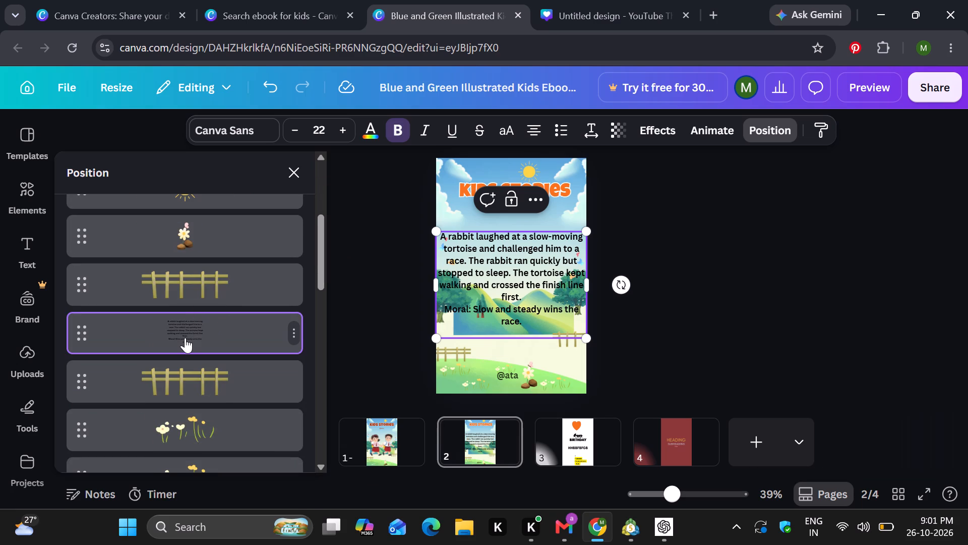
pyautogui.click(184, 338)
pyautogui.click(184, 338)
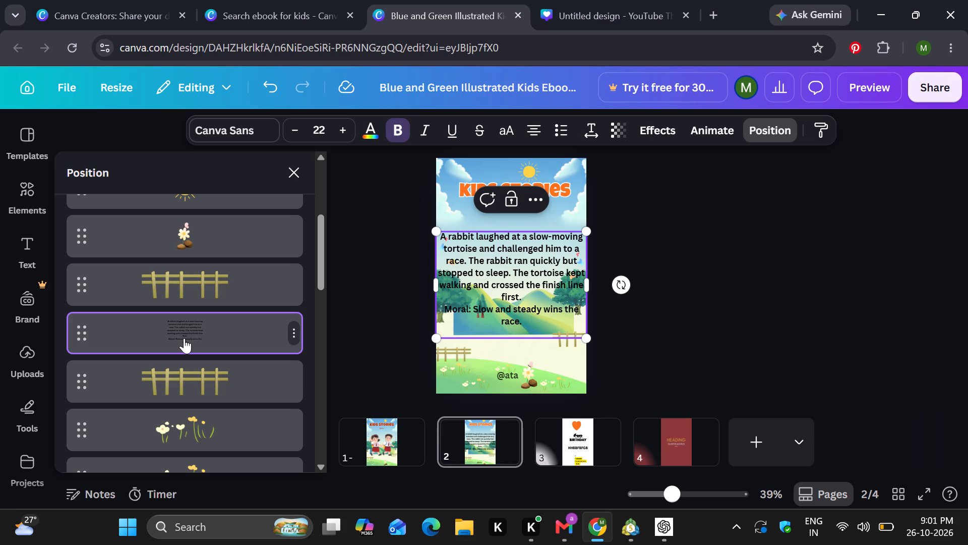
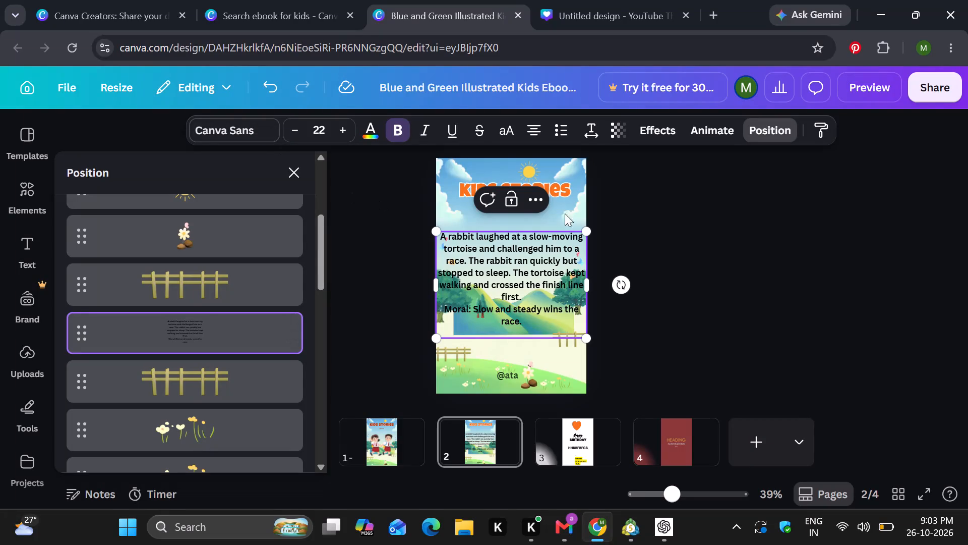
# Left-align the opening paragraph of the rabbit and tortoise story text.
pyautogui.click(542, 132)
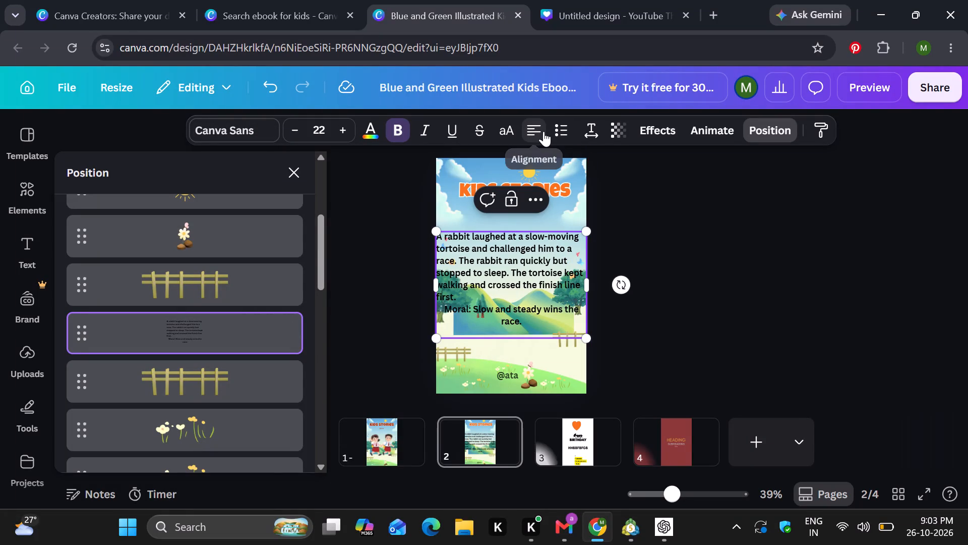
pyautogui.click(543, 131)
pyautogui.click(543, 131)
pyautogui.click(543, 131)
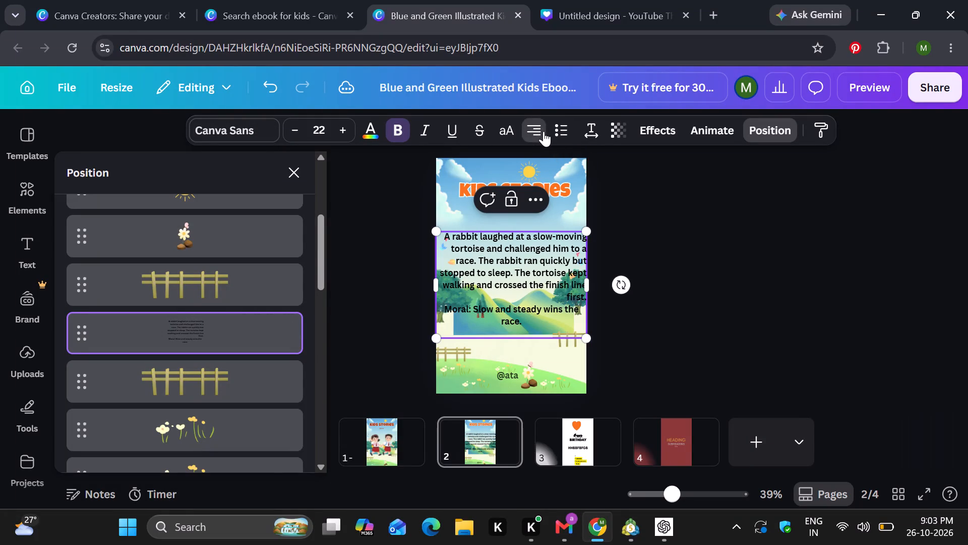
pyautogui.click(543, 131)
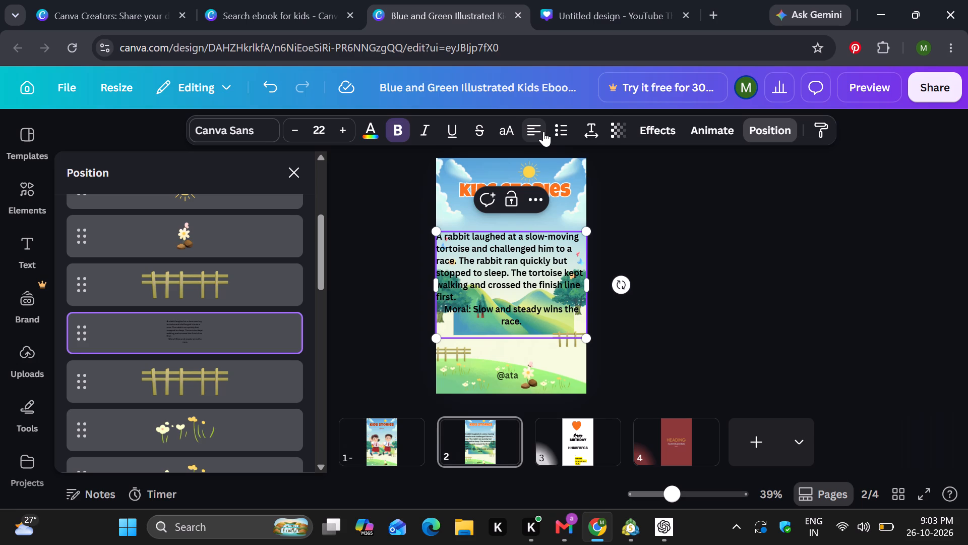
# Clear the "sun" search in the elements library and its recent search history.
pyautogui.click(30, 237)
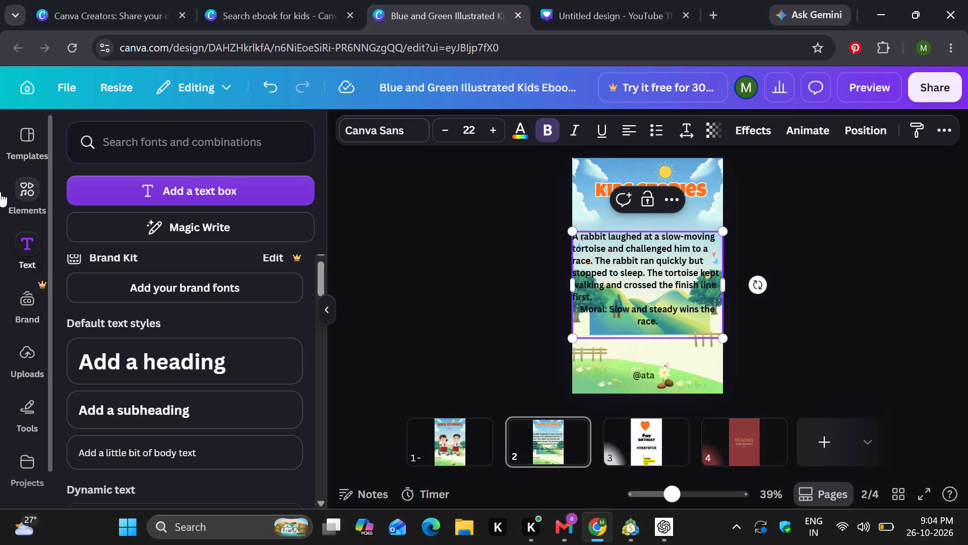
pyautogui.click(24, 193)
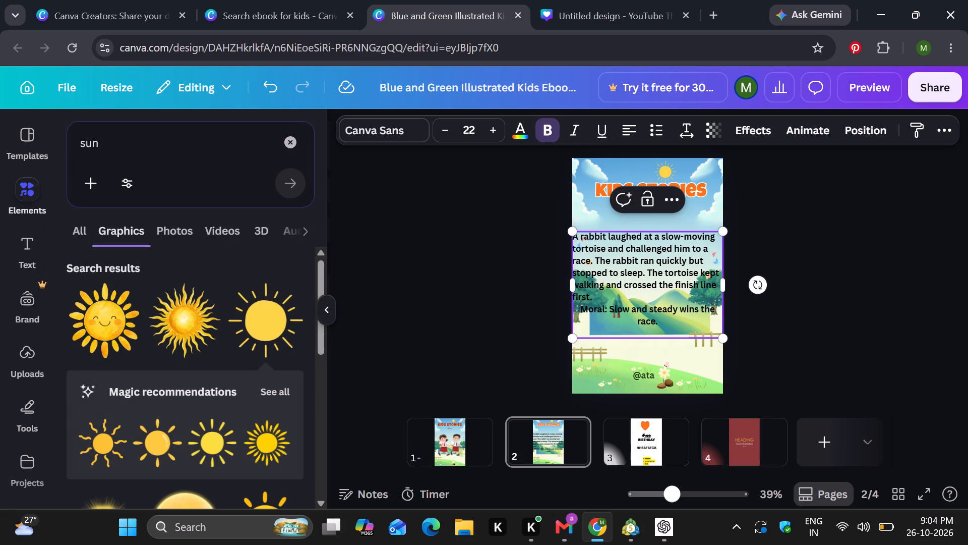
pyautogui.press('BackSpace')
pyautogui.press('BackSpace')
pyautogui.press('BackSpace')
pyautogui.press('BackSpace')
pyautogui.press('BackSpace')
pyautogui.moveTo(105, 130); pyautogui.dragTo(216, 150)
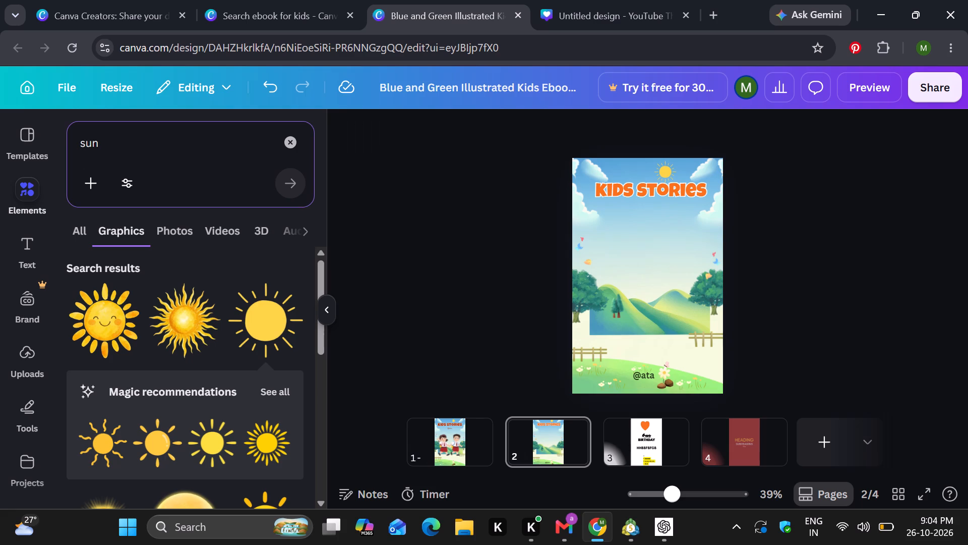
pyautogui.click(290, 143)
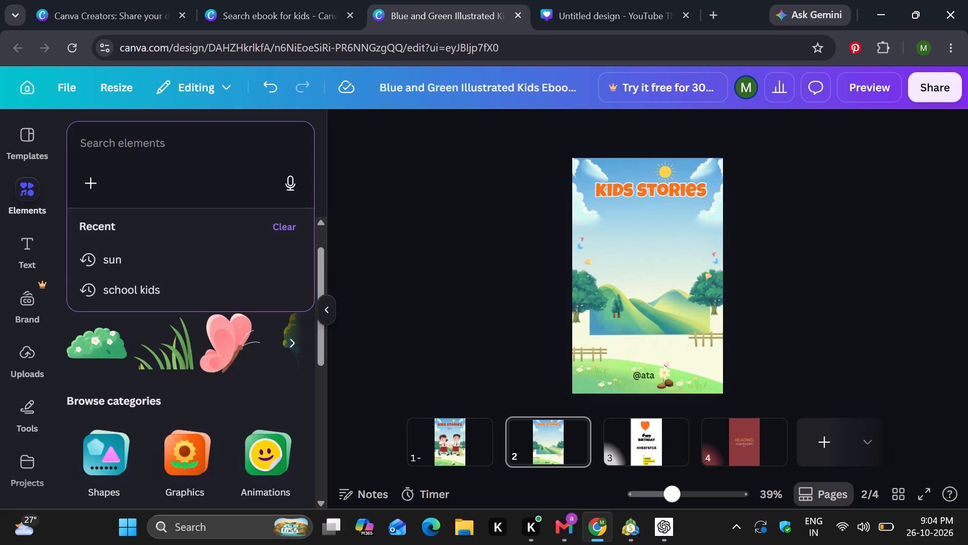
pyautogui.click(287, 224)
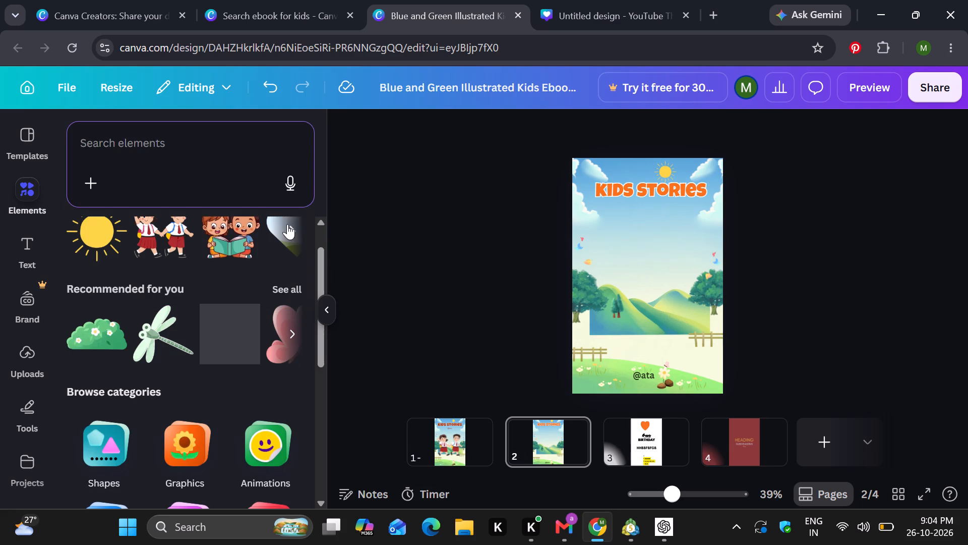
# Browse the element categories and open the Shapes collection.
pyautogui.tripleClick(316, 235)
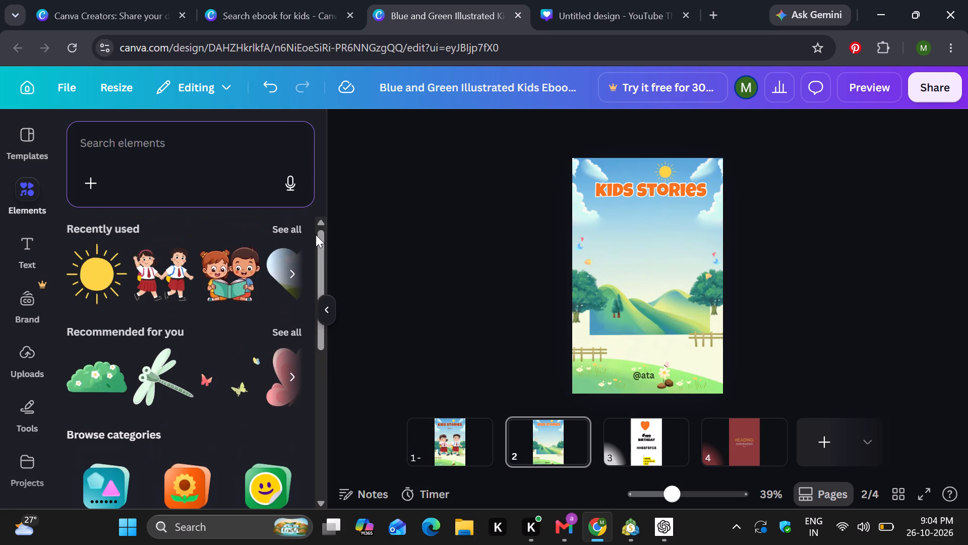
pyautogui.doubleClick(316, 235)
pyautogui.moveTo(316, 235); pyautogui.dragTo(290, 439)
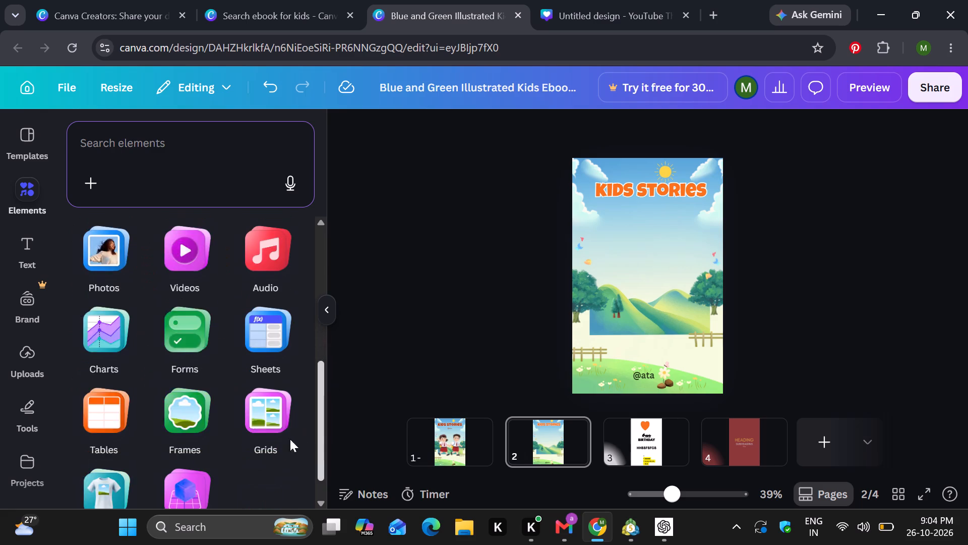
pyautogui.moveTo(290, 439); pyautogui.dragTo(109, 484)
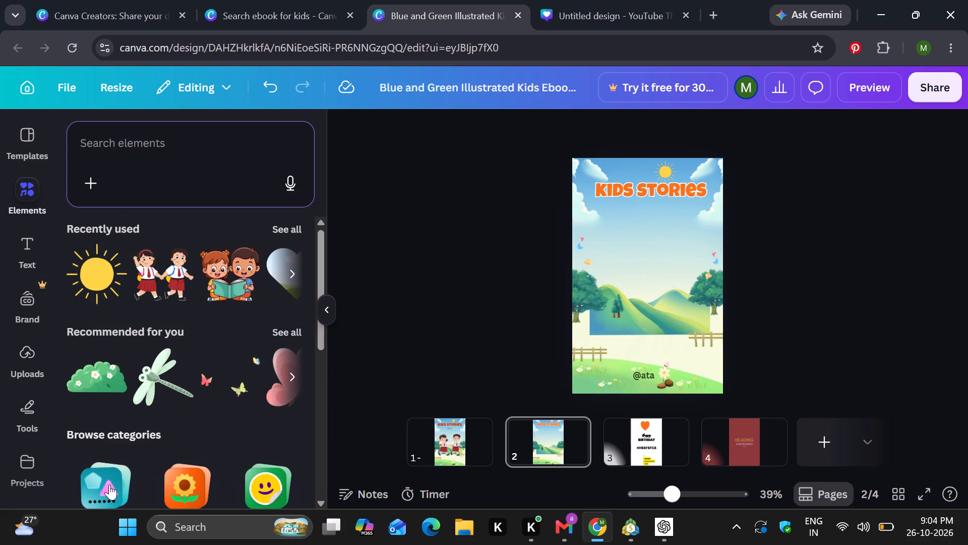
pyautogui.click(109, 484)
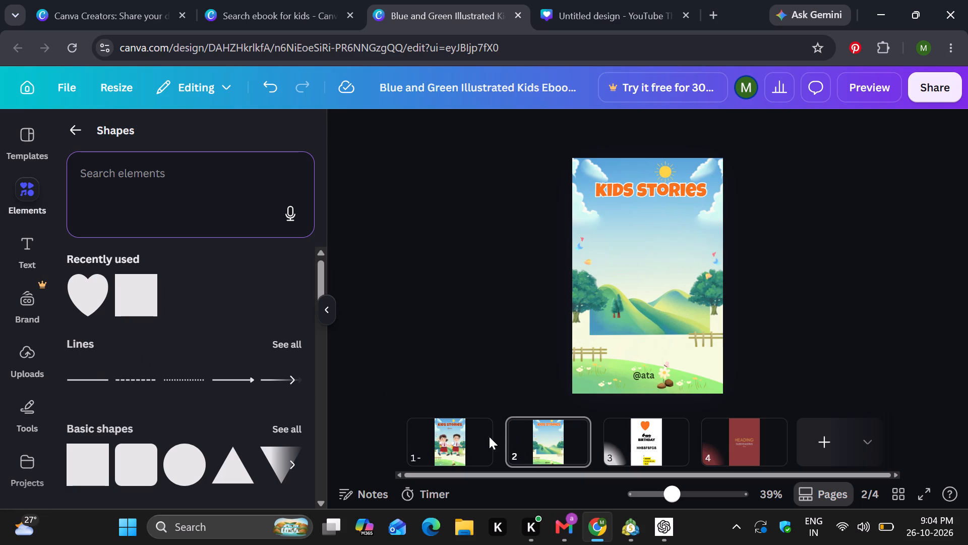
# Undo the deletion of the story text on page 2.
pyautogui.click(555, 453)
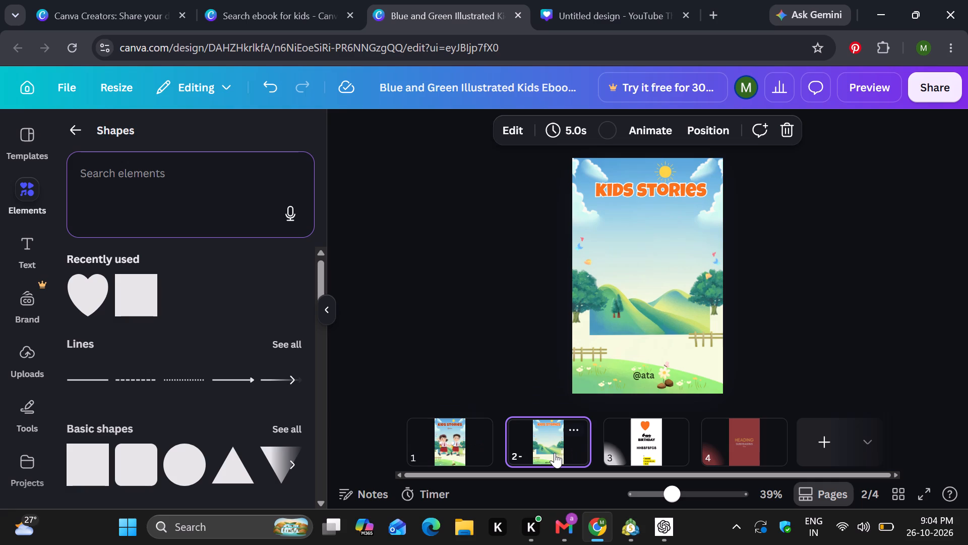
pyautogui.click(656, 236)
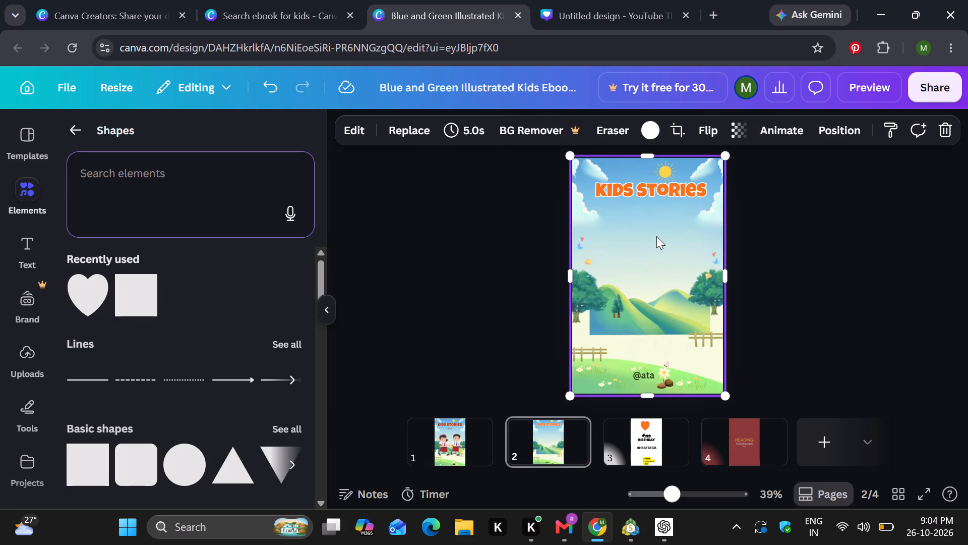
pyautogui.hotkey('ctrl', 'z')
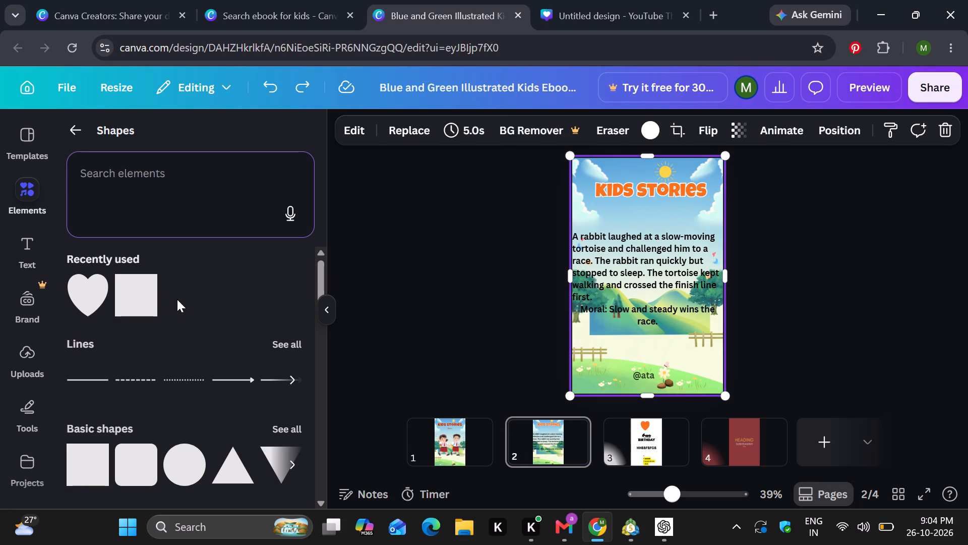
# Add a square shape to page 2 and place it at the page's left edge over the start of the story text.
pyautogui.click(602, 266)
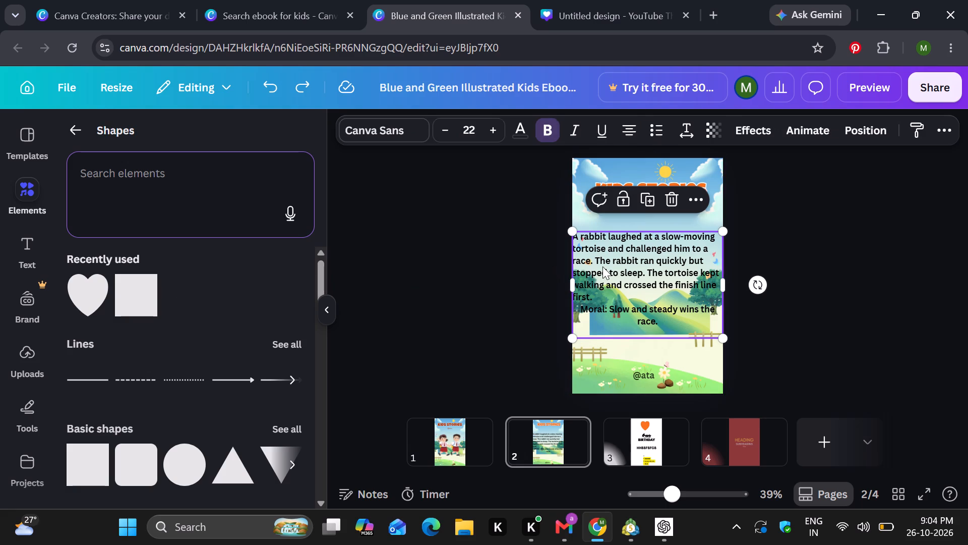
pyautogui.click(132, 286)
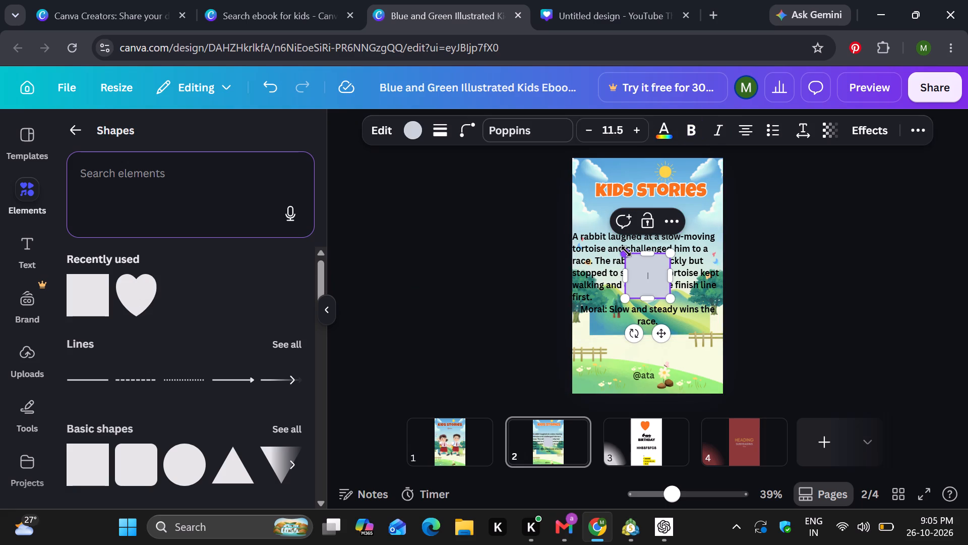
pyautogui.moveTo(650, 266); pyautogui.dragTo(600, 239)
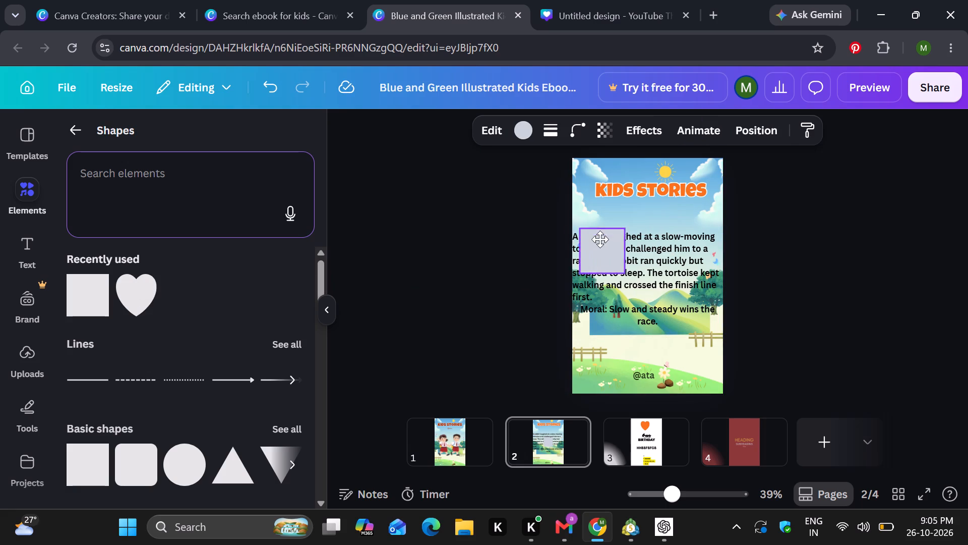
pyautogui.moveTo(600, 239); pyautogui.dragTo(597, 241)
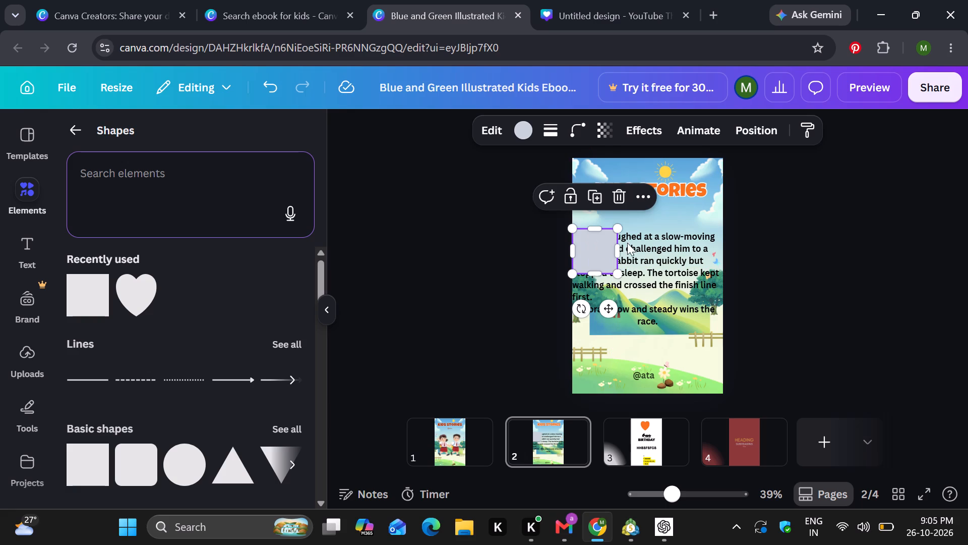
# Move the story text up closer to the Kids Stories title and slightly to the right.
pyautogui.moveTo(623, 278); pyautogui.dragTo(611, 257)
pyautogui.doubleClick(611, 257)
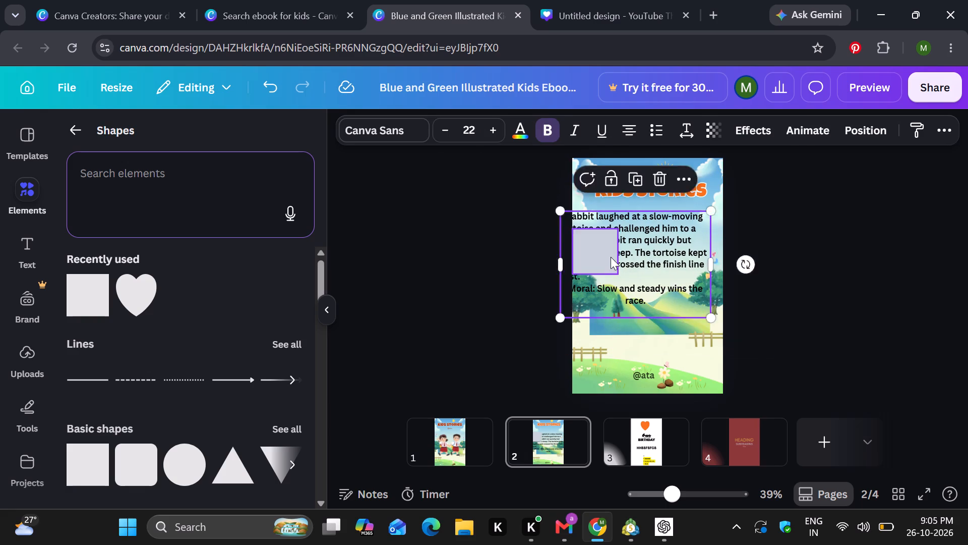
pyautogui.moveTo(611, 257); pyautogui.dragTo(647, 258, button='right')
pyautogui.click(647, 258)
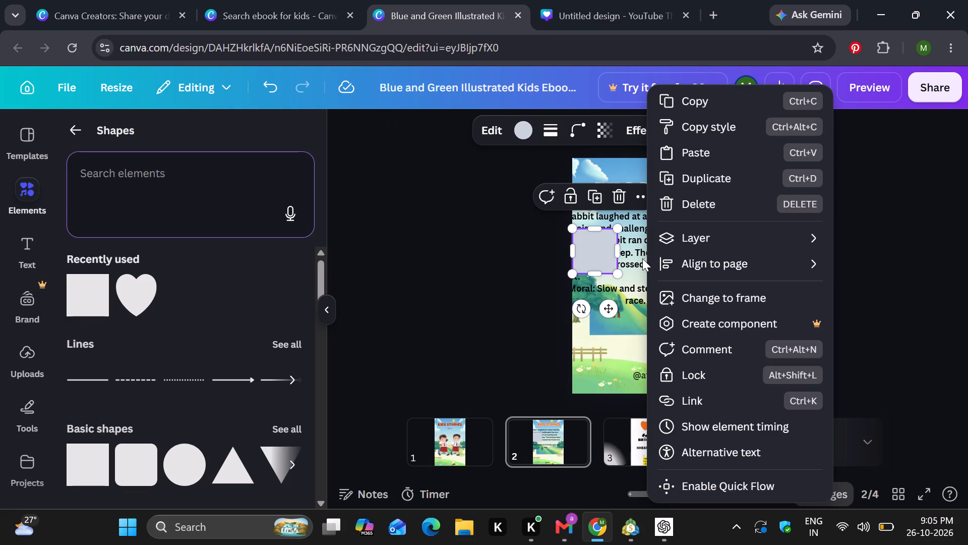
pyautogui.click(642, 259)
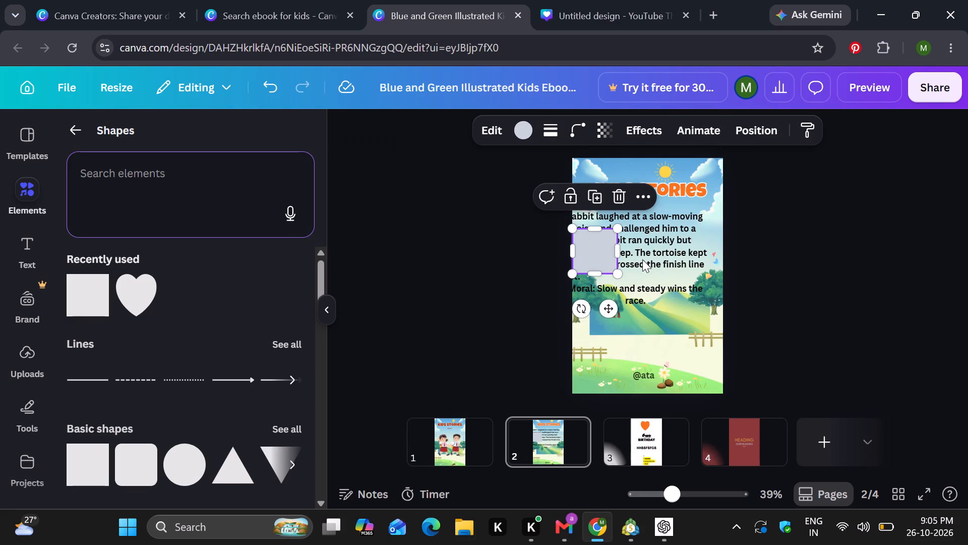
pyautogui.moveTo(661, 258); pyautogui.dragTo(683, 258)
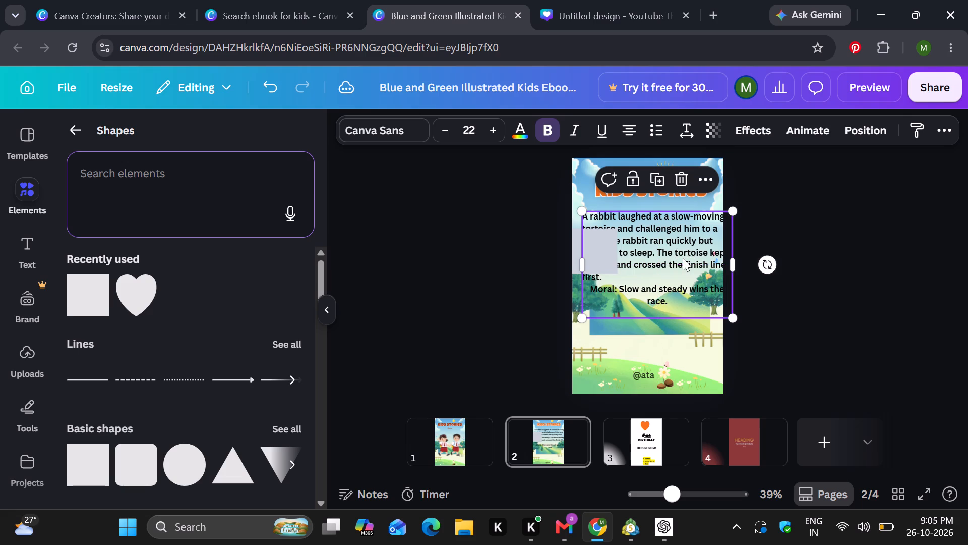
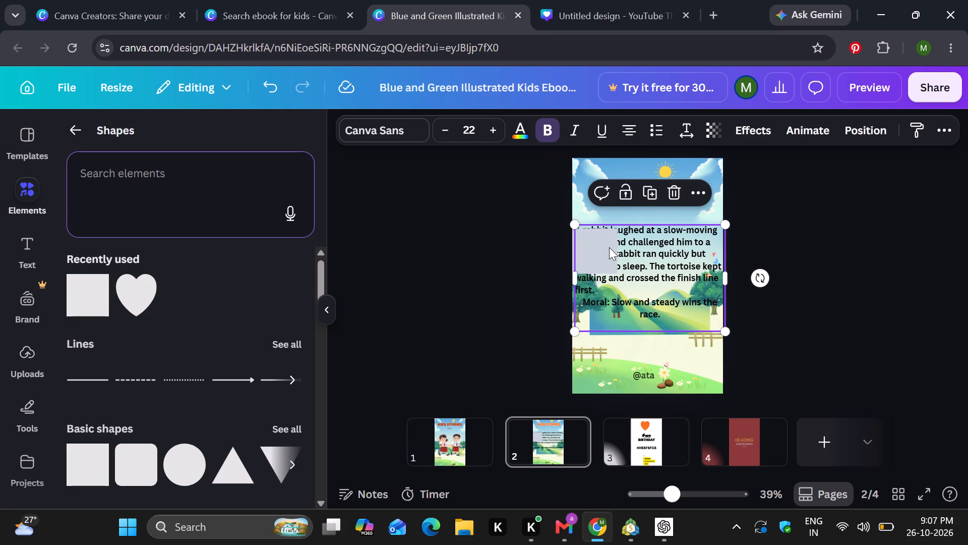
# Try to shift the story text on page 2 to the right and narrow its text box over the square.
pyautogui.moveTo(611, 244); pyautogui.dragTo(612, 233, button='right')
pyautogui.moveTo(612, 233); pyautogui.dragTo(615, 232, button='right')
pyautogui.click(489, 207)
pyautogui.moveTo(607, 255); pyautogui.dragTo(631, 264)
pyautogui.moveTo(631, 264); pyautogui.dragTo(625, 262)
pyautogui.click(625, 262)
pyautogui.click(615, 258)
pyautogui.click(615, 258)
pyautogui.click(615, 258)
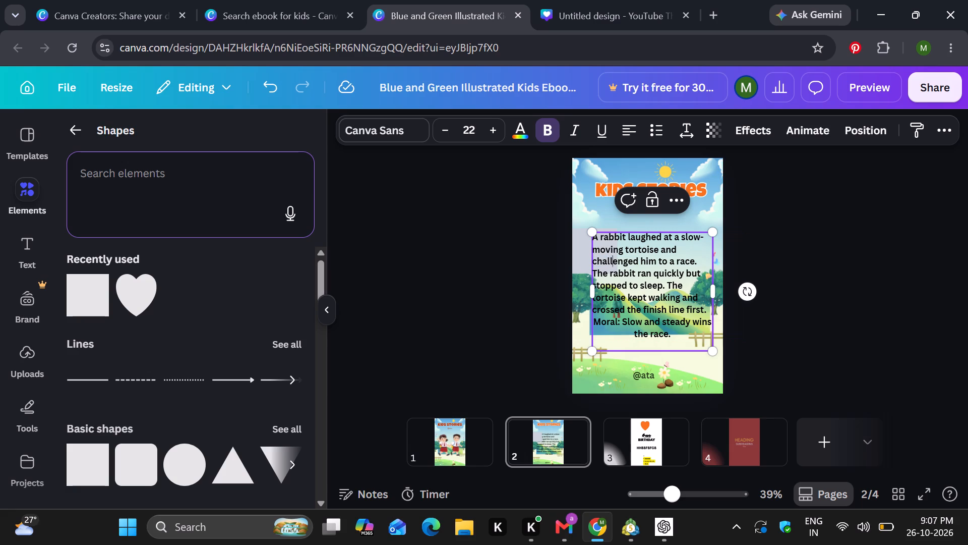
# Undo the recent page 2 edits back through the story text's moves, the added square and the left alignment.
pyautogui.hotkey('ctrl', 'z')
pyautogui.hotkey('ctrl', 'z')
pyautogui.keyDown('ctrl'); pyautogui.click(615, 258); pyautogui.keyUp('ctrl')
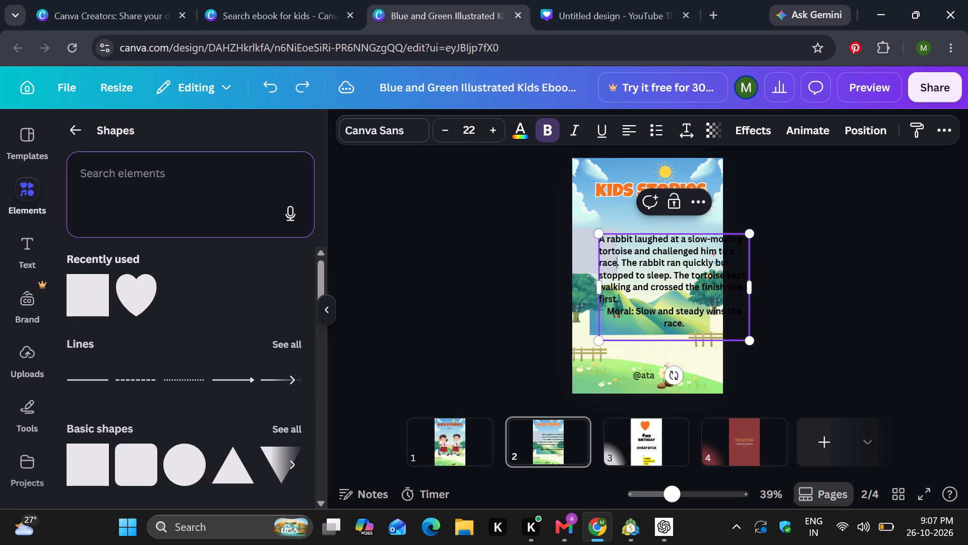
pyautogui.hotkey('ctrl', 'z')
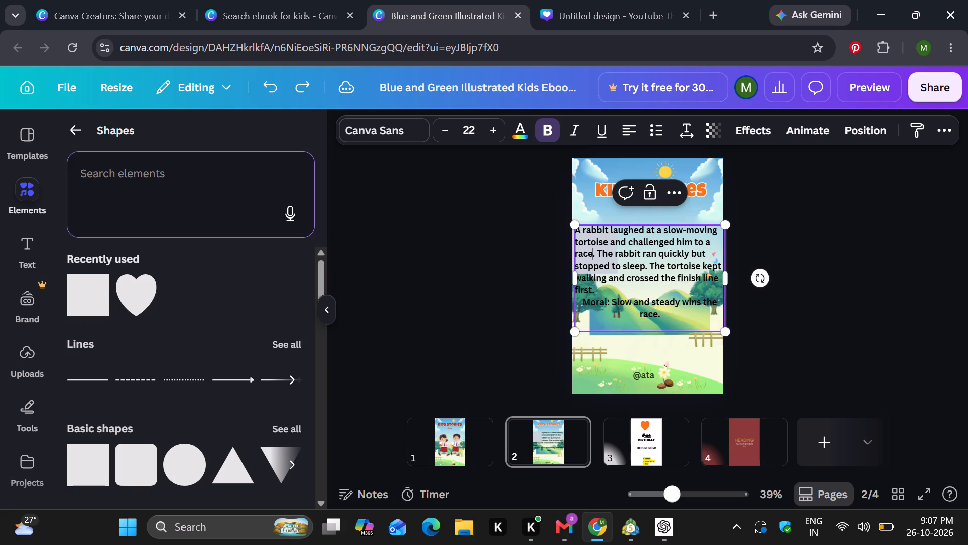
pyautogui.hotkey('ctrl', 'z')
pyautogui.hotkey('ctrl', 'z')
pyautogui.hotkey('ctrl', 'z')
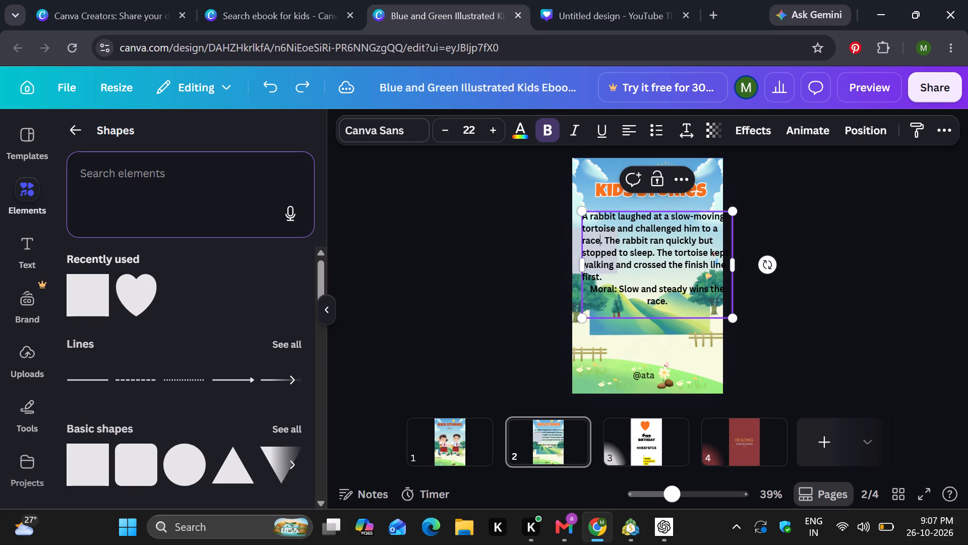
pyautogui.hotkey('ctrl', 'z')
pyautogui.hotkey('ctrl', 'z')
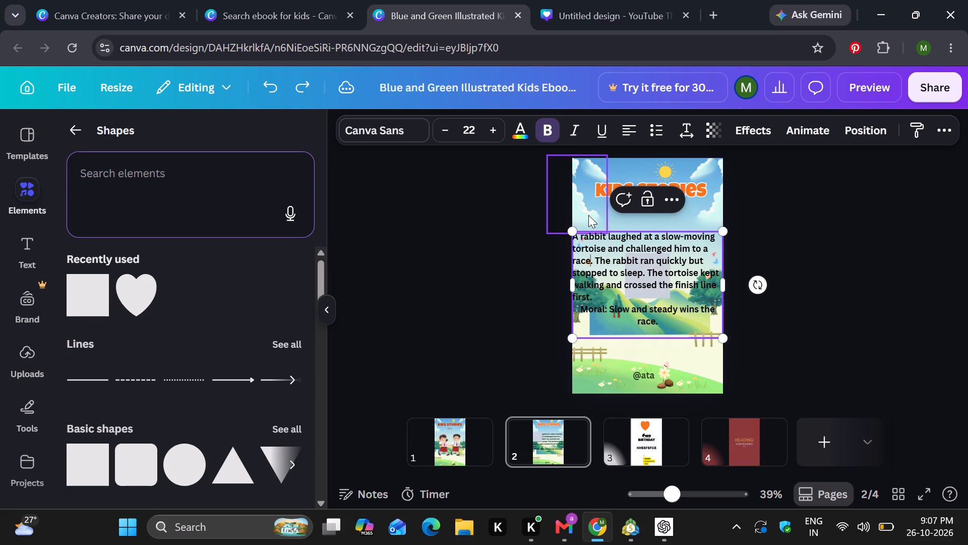
pyautogui.hotkey('ctrl', 'z')
pyautogui.click(588, 215)
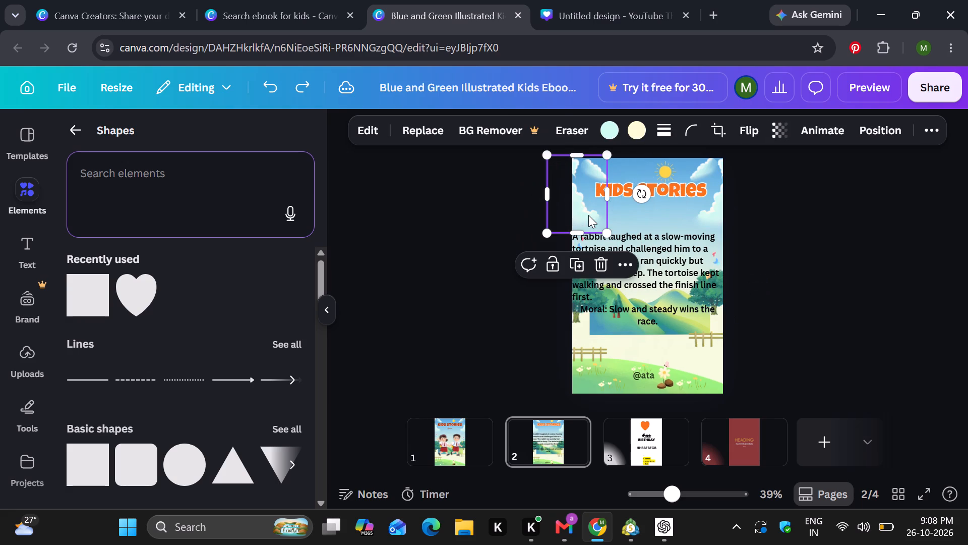
pyautogui.hotkey('ctrl', 'z')
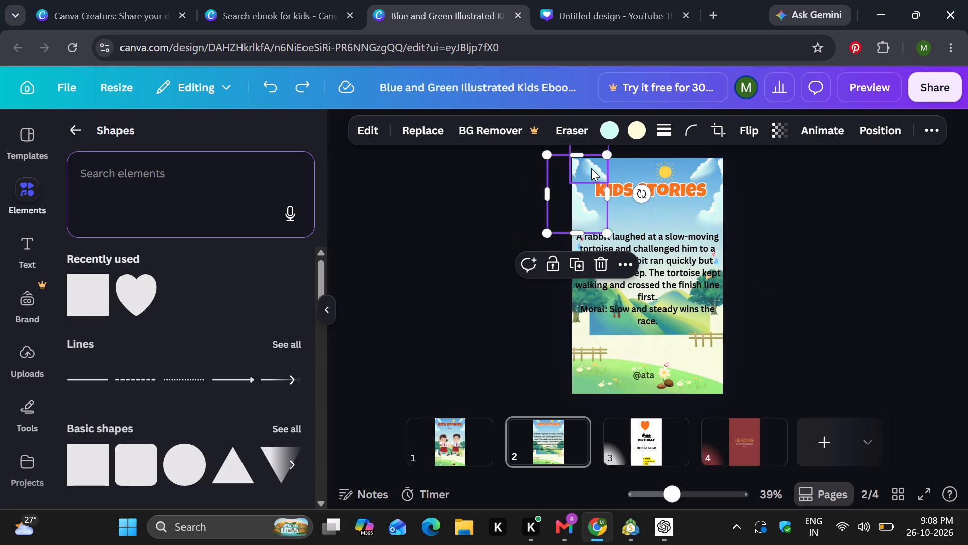
pyautogui.click(475, 180)
pyautogui.click(475, 180)
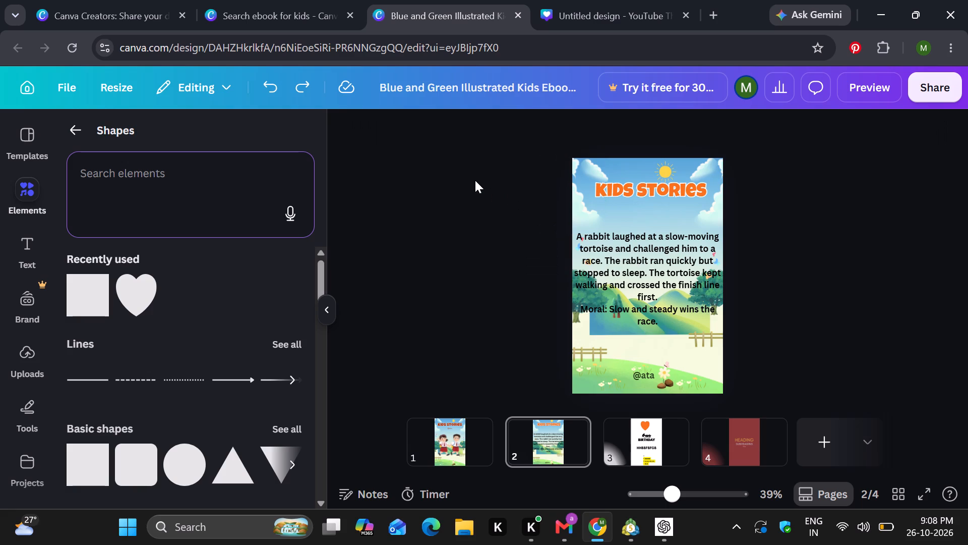
# Add a new square shape to page 2 and enlarge it to cover most of the story text.
pyautogui.click(98, 308)
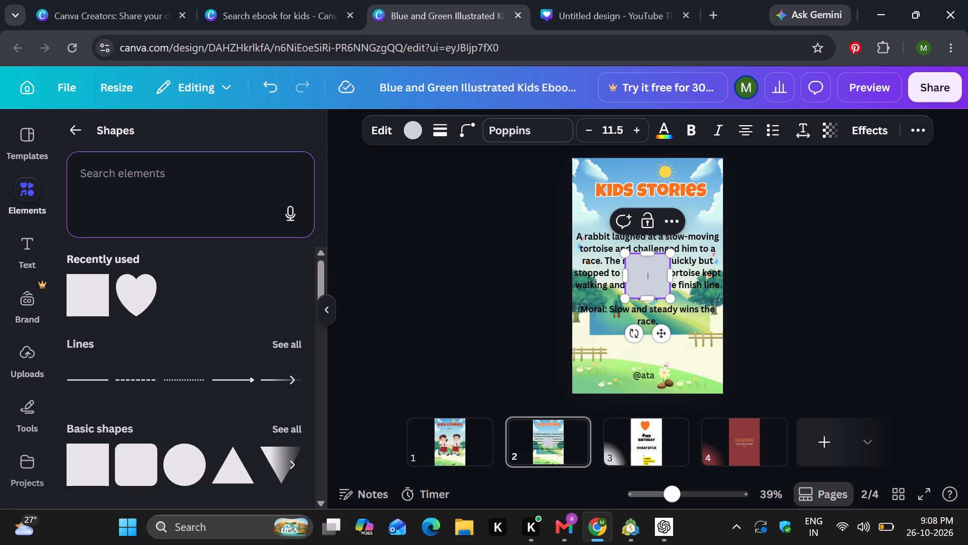
pyautogui.moveTo(650, 275); pyautogui.dragTo(590, 234)
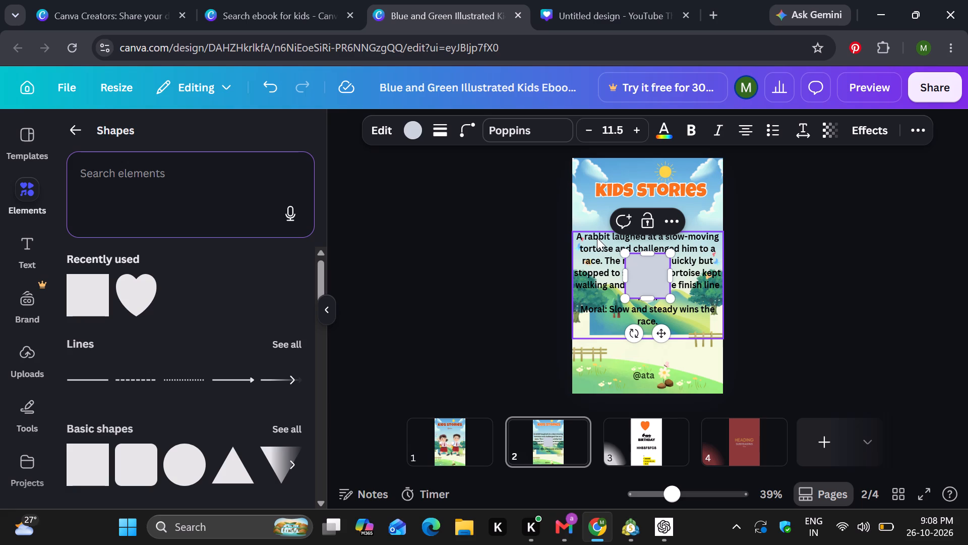
pyautogui.moveTo(623, 253); pyautogui.dragTo(578, 231)
pyautogui.click(572, 231)
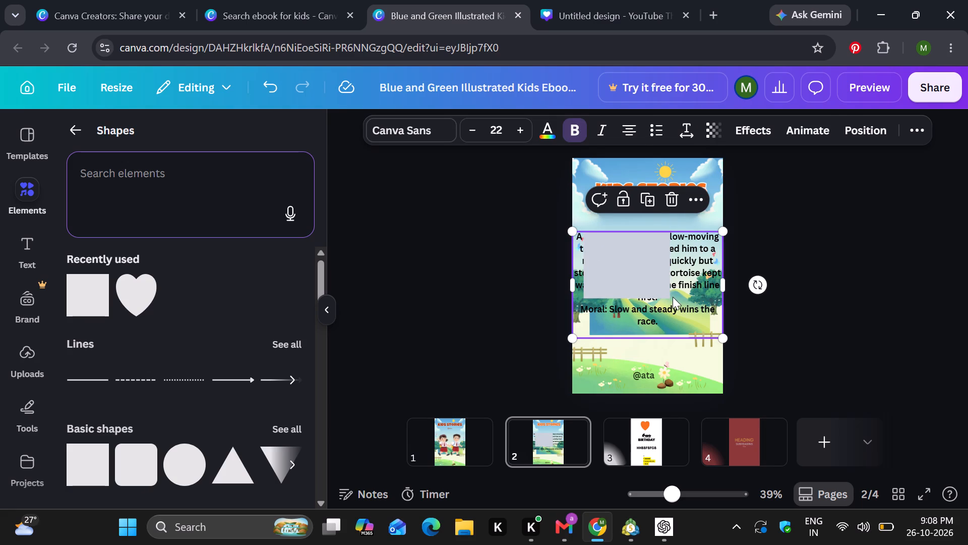
pyautogui.click(648, 263)
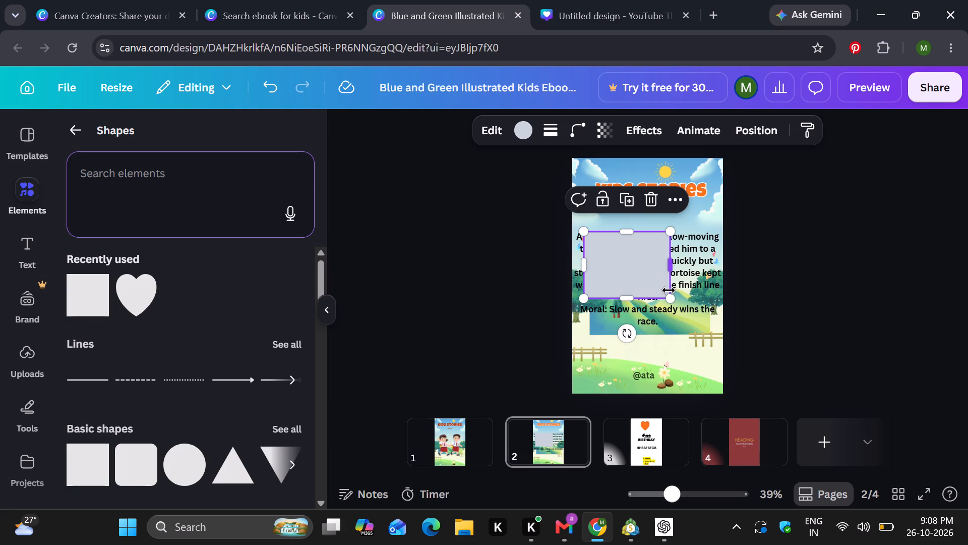
pyautogui.moveTo(671, 300); pyautogui.dragTo(775, 333)
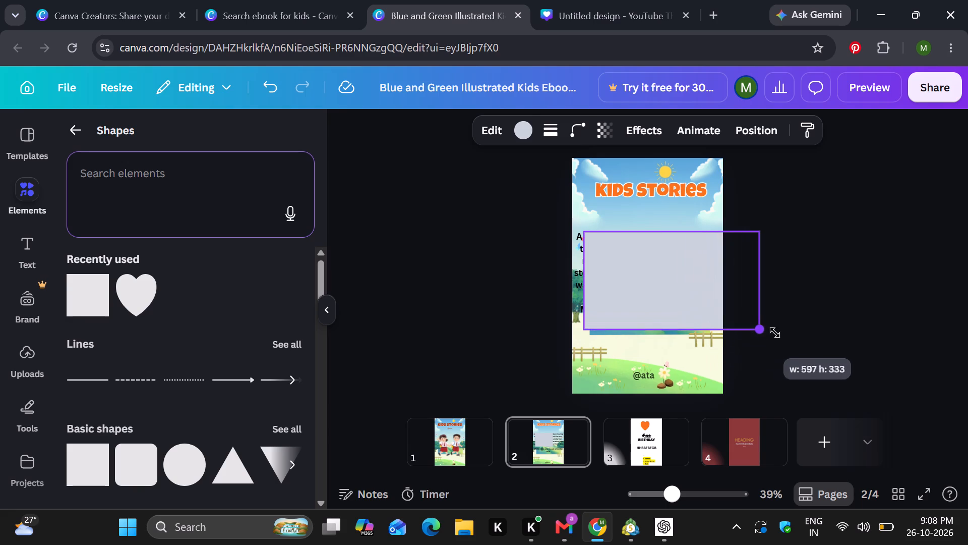
pyautogui.moveTo(775, 333); pyautogui.dragTo(720, 328)
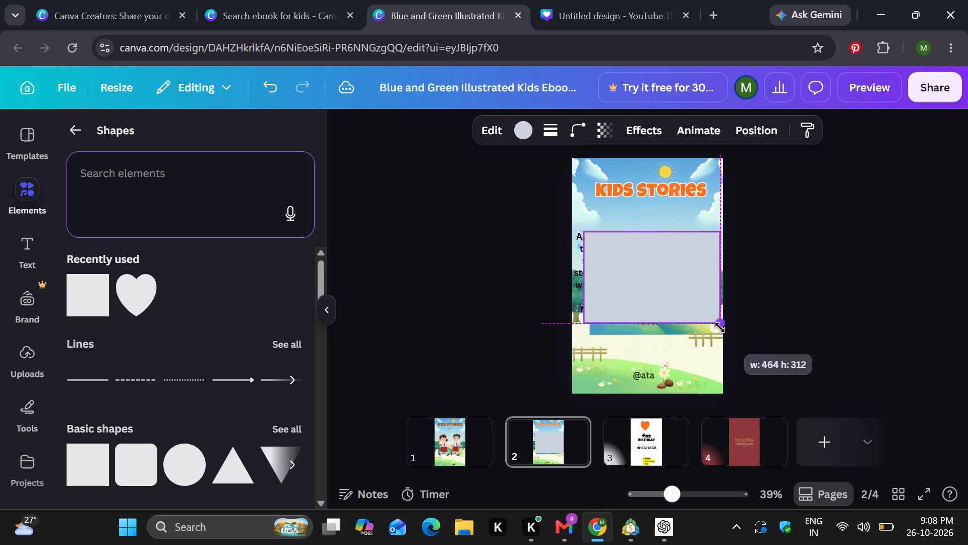
pyautogui.moveTo(720, 328); pyautogui.dragTo(631, 260)
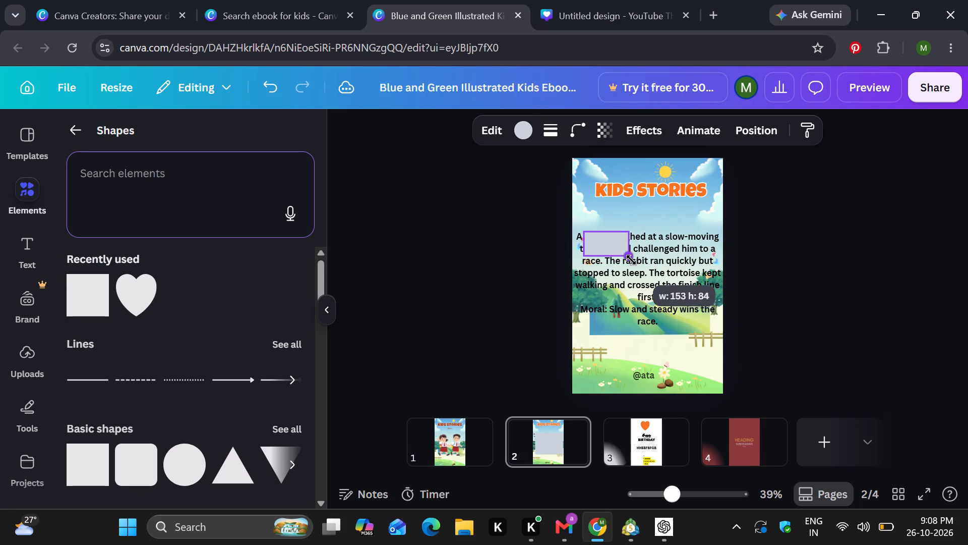
pyautogui.moveTo(631, 260); pyautogui.dragTo(720, 343)
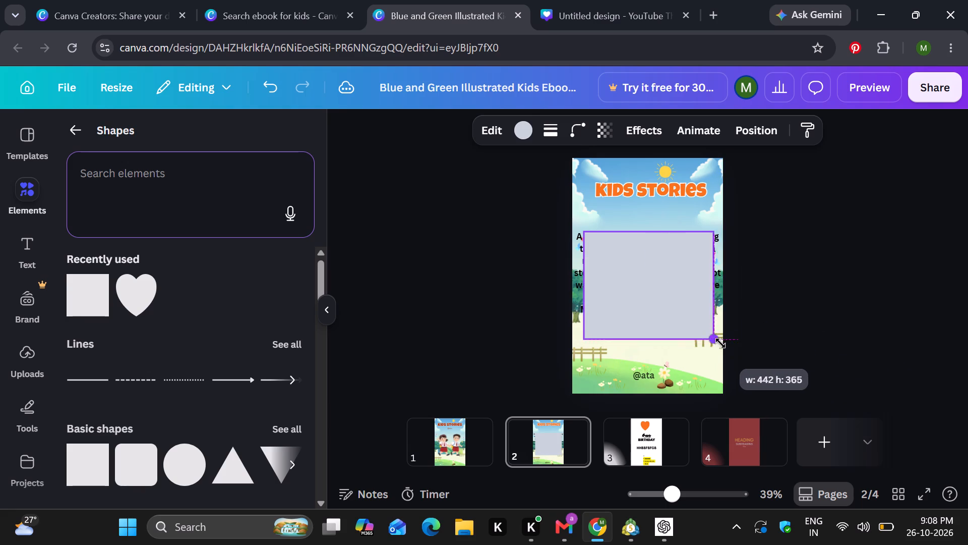
pyautogui.moveTo(720, 343); pyautogui.dragTo(721, 348)
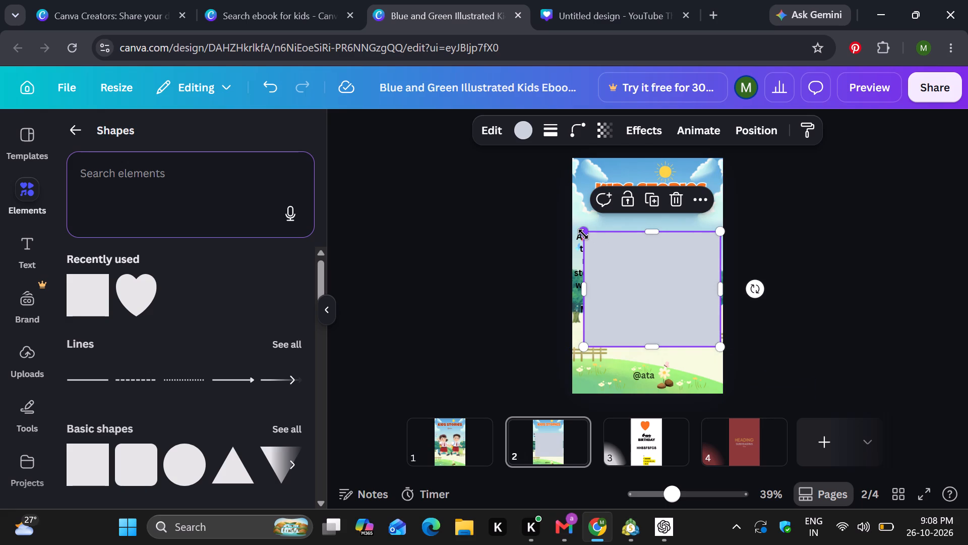
# Stretch the square to the page's full width and up above the story text's first line, about 410 high.
pyautogui.moveTo(583, 232); pyautogui.dragTo(581, 231)
pyautogui.moveTo(581, 231); pyautogui.dragTo(575, 225)
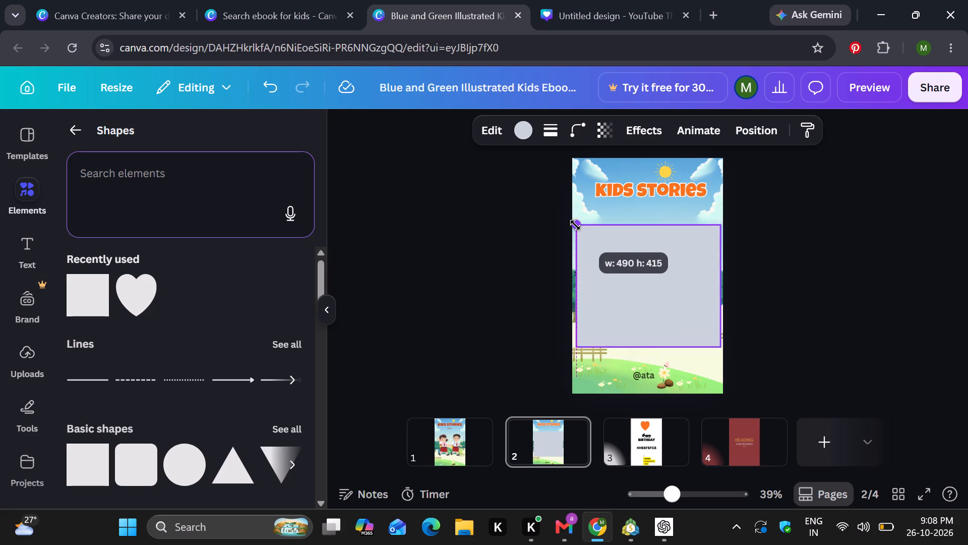
pyautogui.moveTo(575, 225); pyautogui.dragTo(574, 229)
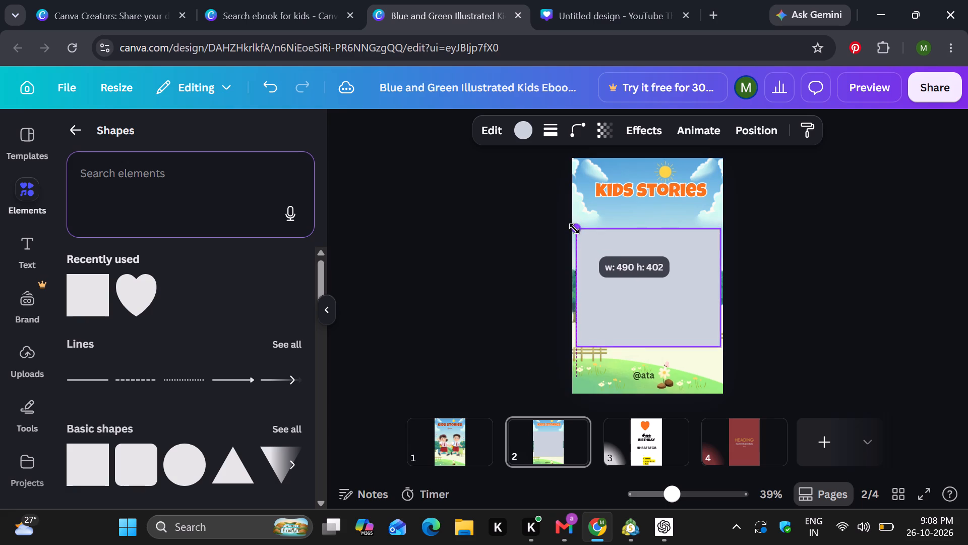
pyautogui.moveTo(574, 229); pyautogui.dragTo(572, 227)
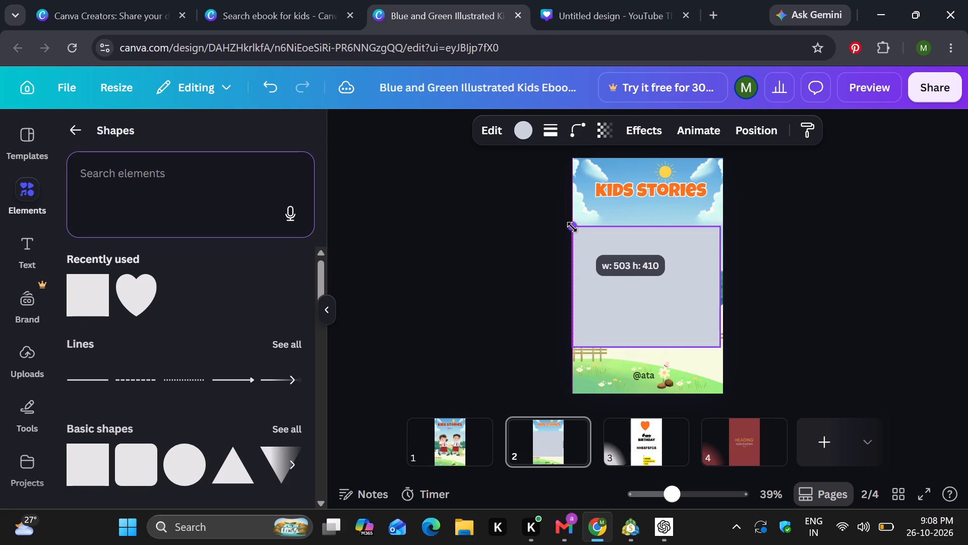
pyautogui.moveTo(572, 227); pyautogui.dragTo(572, 227)
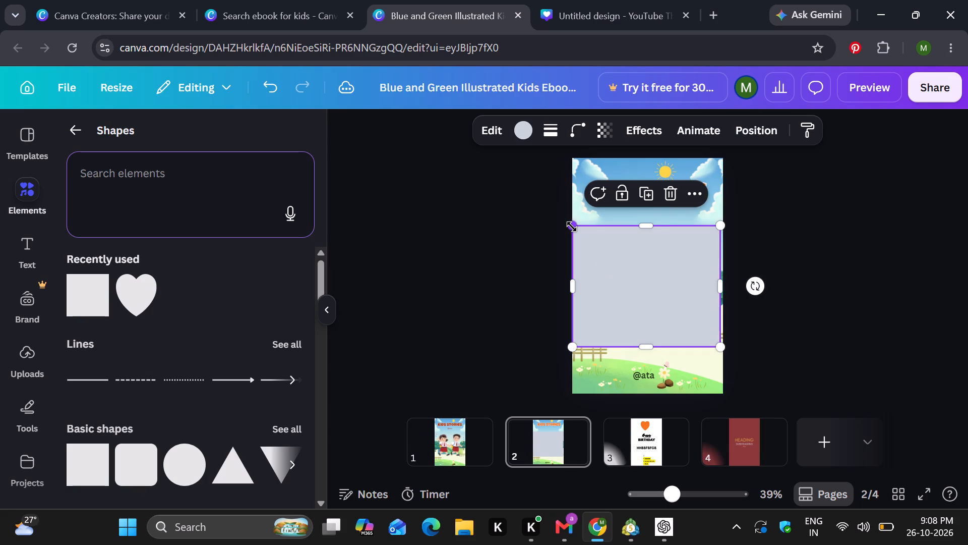
pyautogui.click(719, 287)
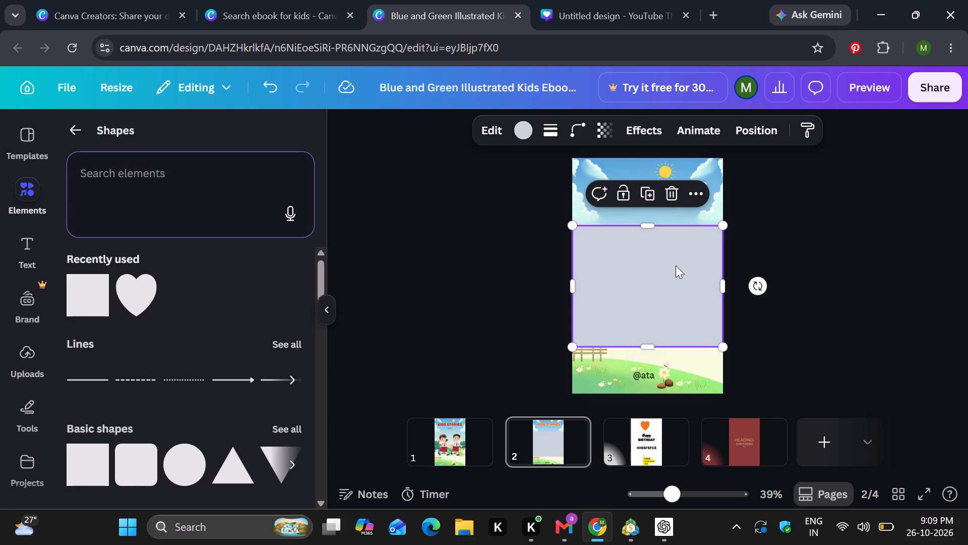
# Send the square shape backward two layers, behind the story text.
pyautogui.click(694, 191)
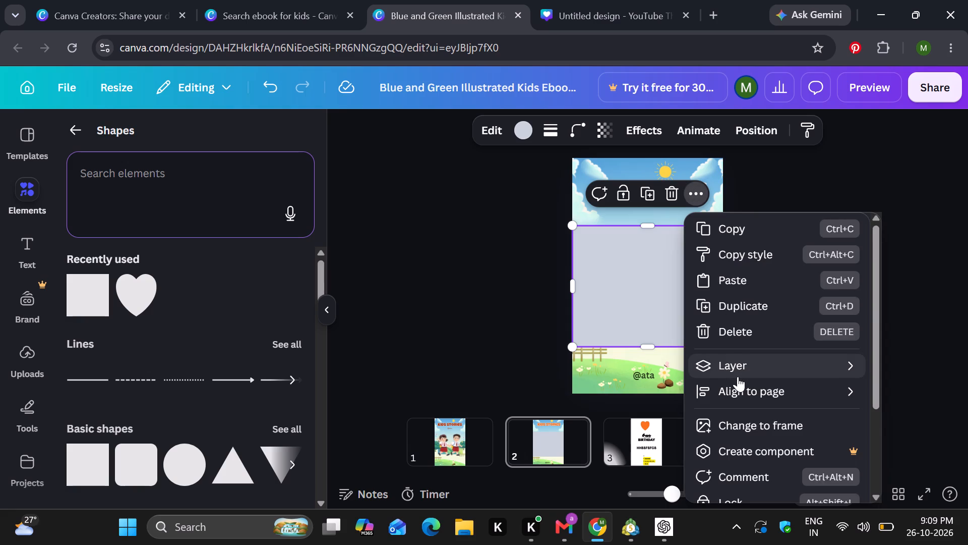
pyautogui.click(738, 376)
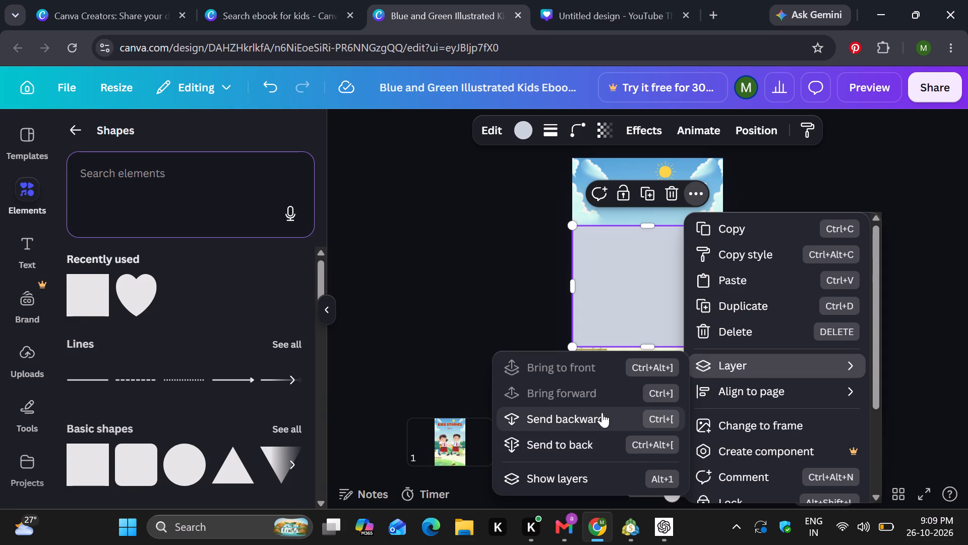
pyautogui.click(572, 417)
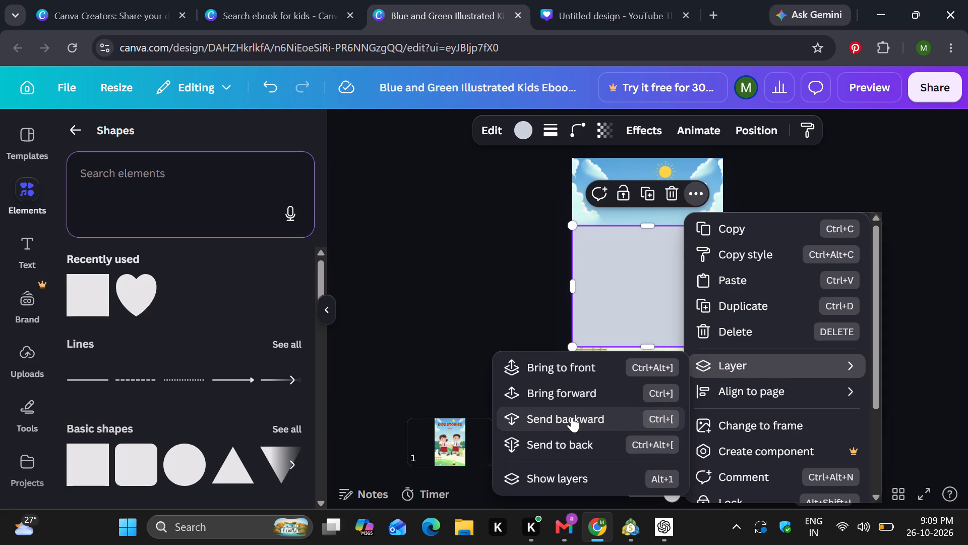
pyautogui.click(572, 417)
pyautogui.click(481, 314)
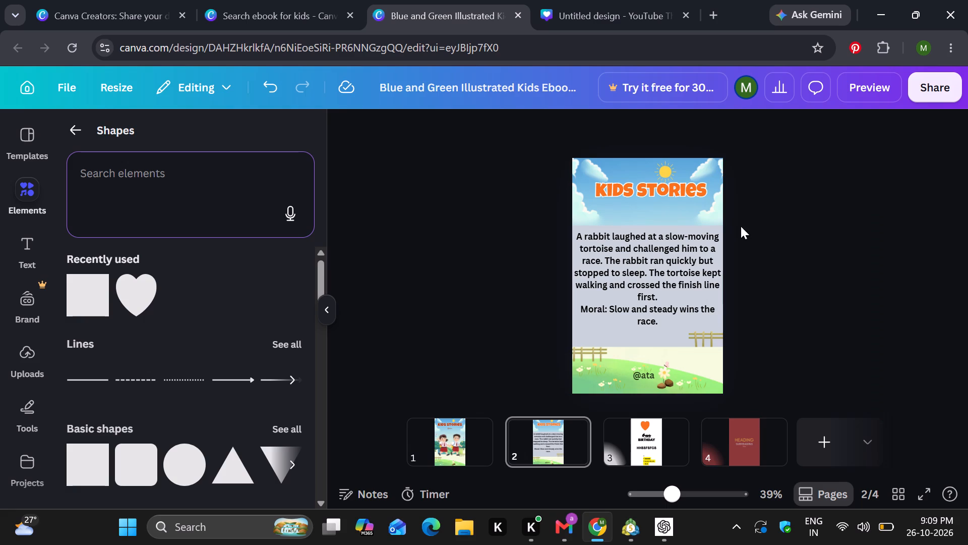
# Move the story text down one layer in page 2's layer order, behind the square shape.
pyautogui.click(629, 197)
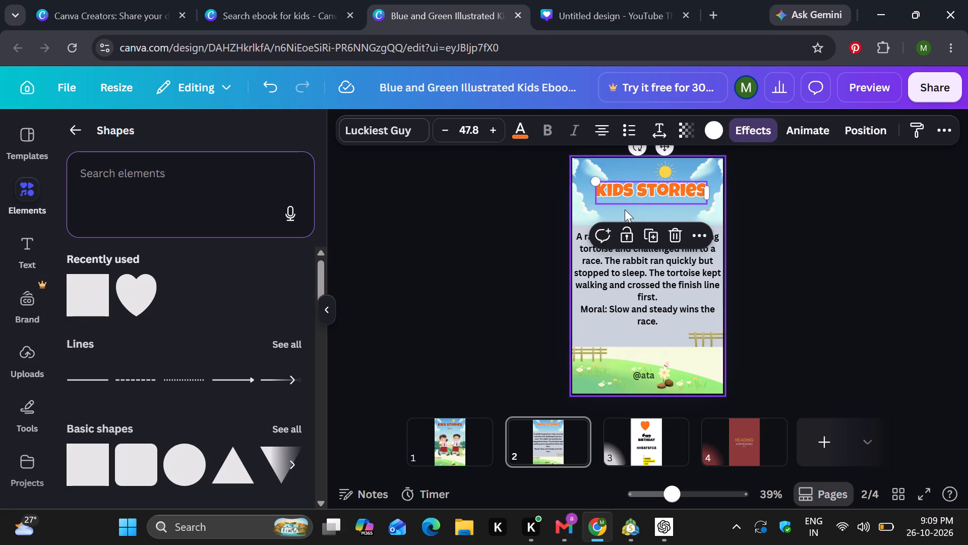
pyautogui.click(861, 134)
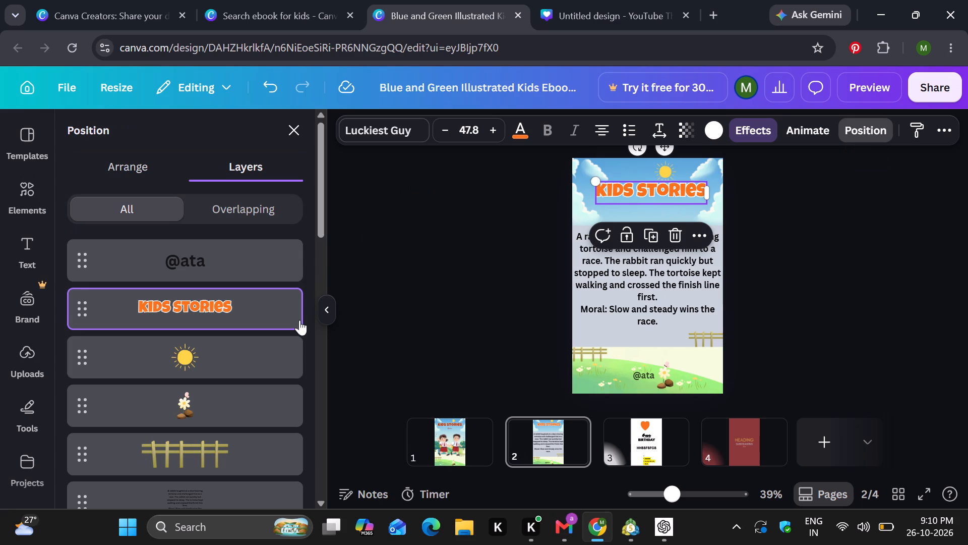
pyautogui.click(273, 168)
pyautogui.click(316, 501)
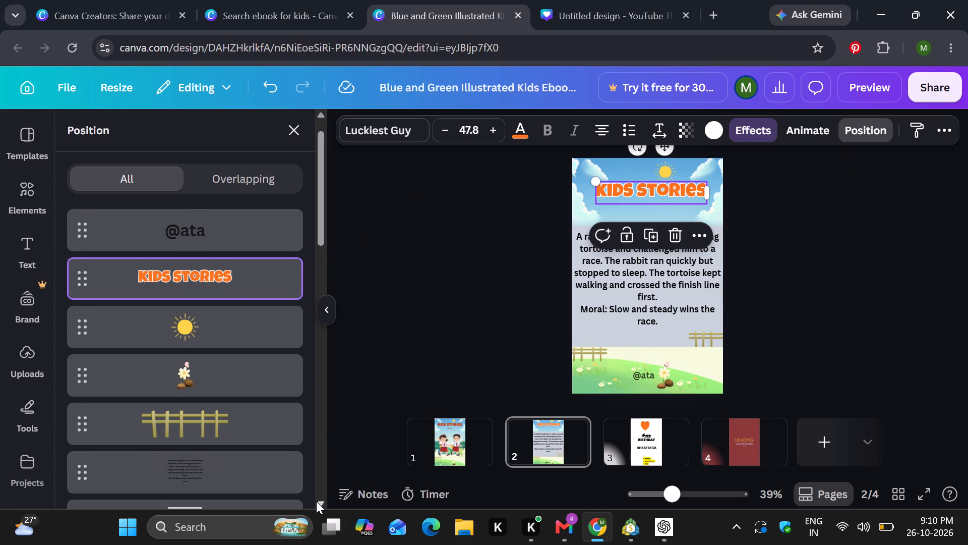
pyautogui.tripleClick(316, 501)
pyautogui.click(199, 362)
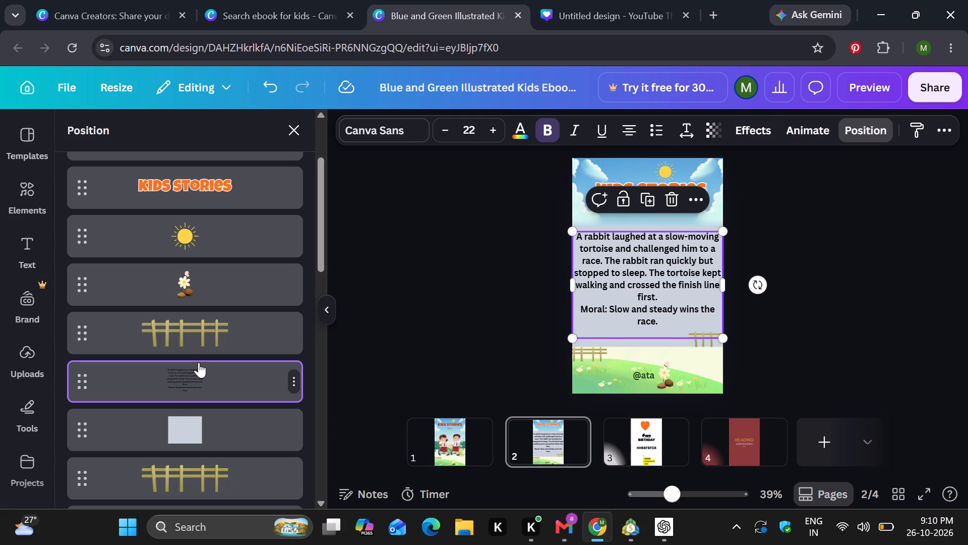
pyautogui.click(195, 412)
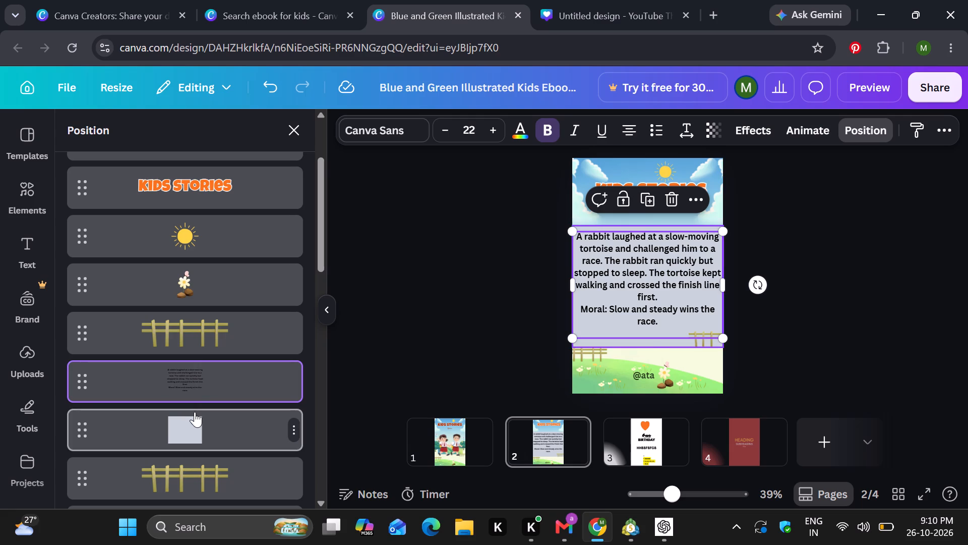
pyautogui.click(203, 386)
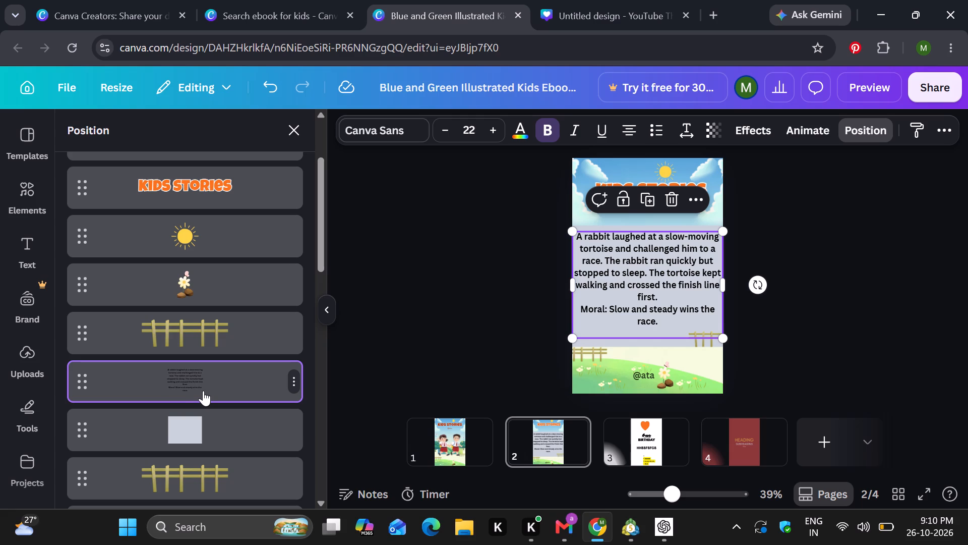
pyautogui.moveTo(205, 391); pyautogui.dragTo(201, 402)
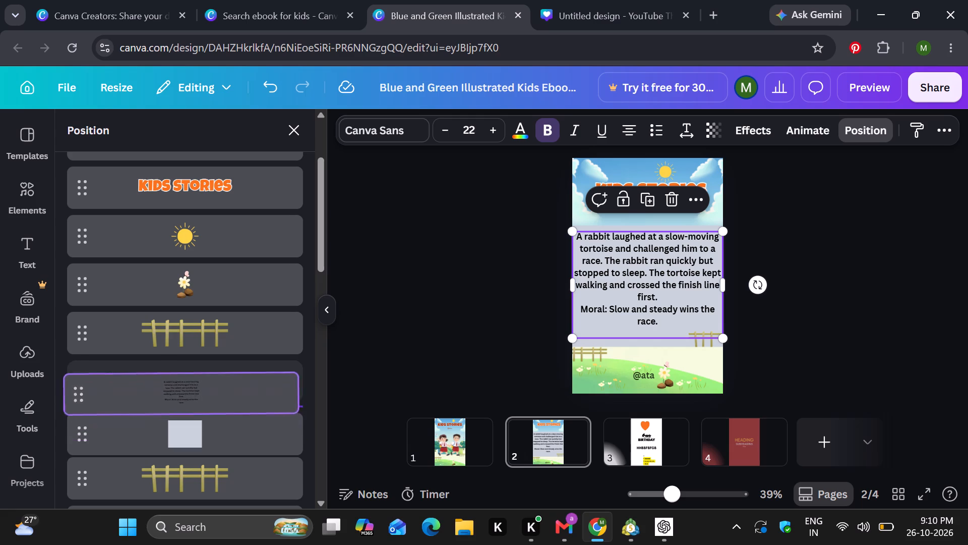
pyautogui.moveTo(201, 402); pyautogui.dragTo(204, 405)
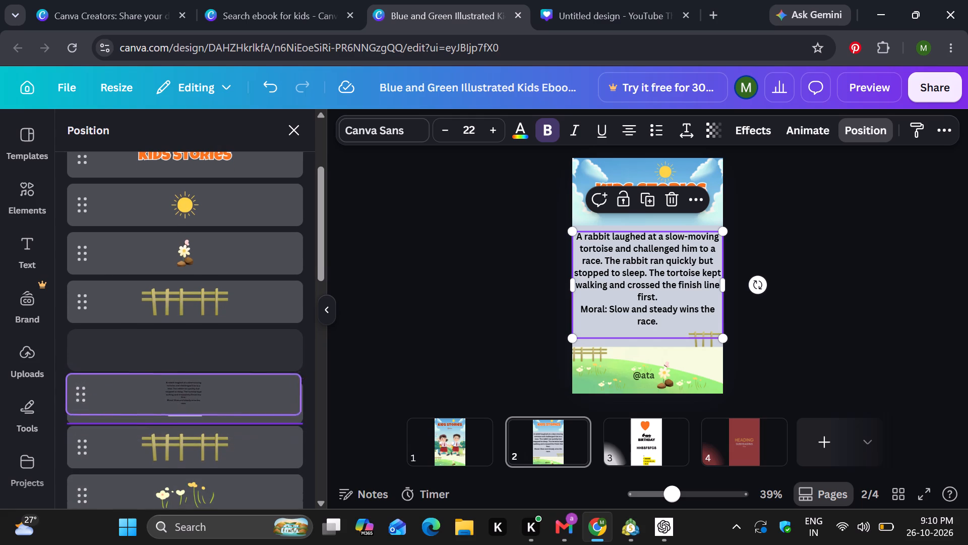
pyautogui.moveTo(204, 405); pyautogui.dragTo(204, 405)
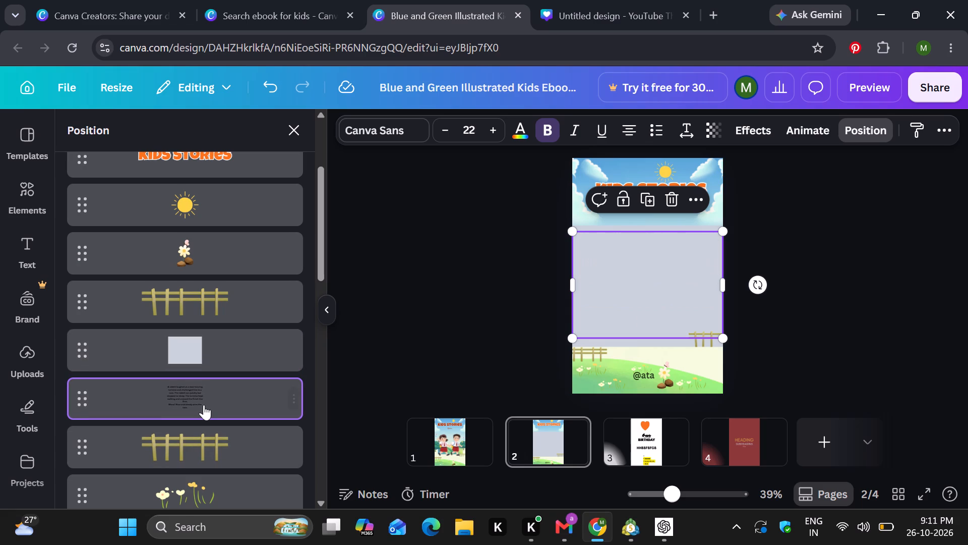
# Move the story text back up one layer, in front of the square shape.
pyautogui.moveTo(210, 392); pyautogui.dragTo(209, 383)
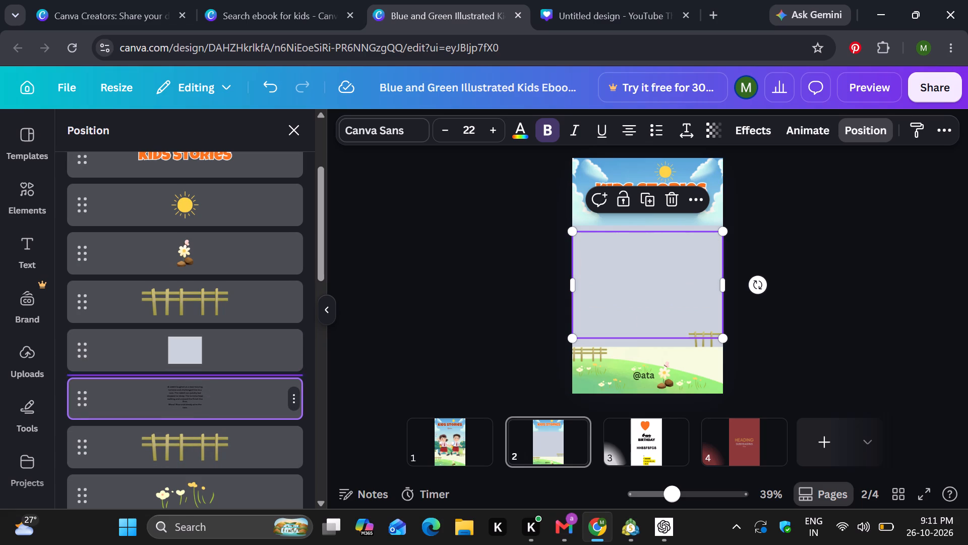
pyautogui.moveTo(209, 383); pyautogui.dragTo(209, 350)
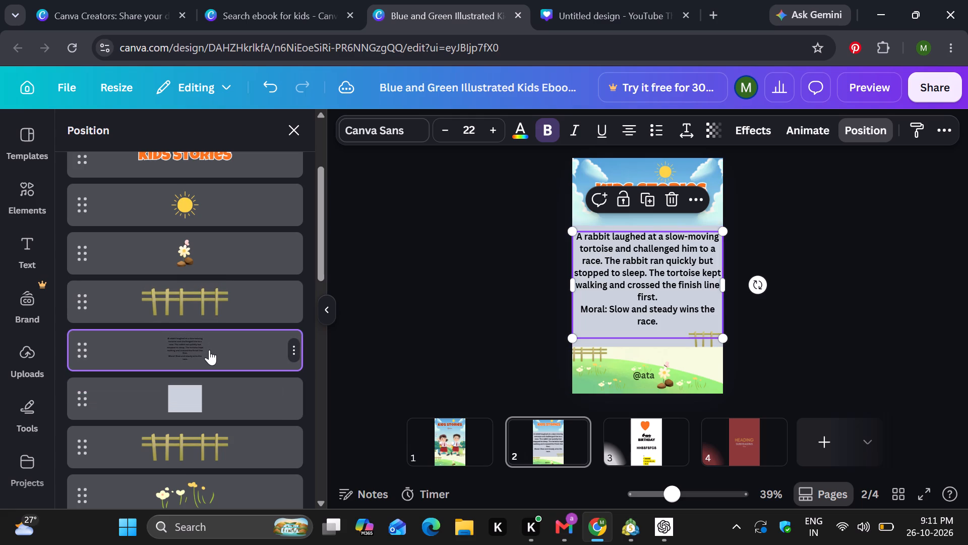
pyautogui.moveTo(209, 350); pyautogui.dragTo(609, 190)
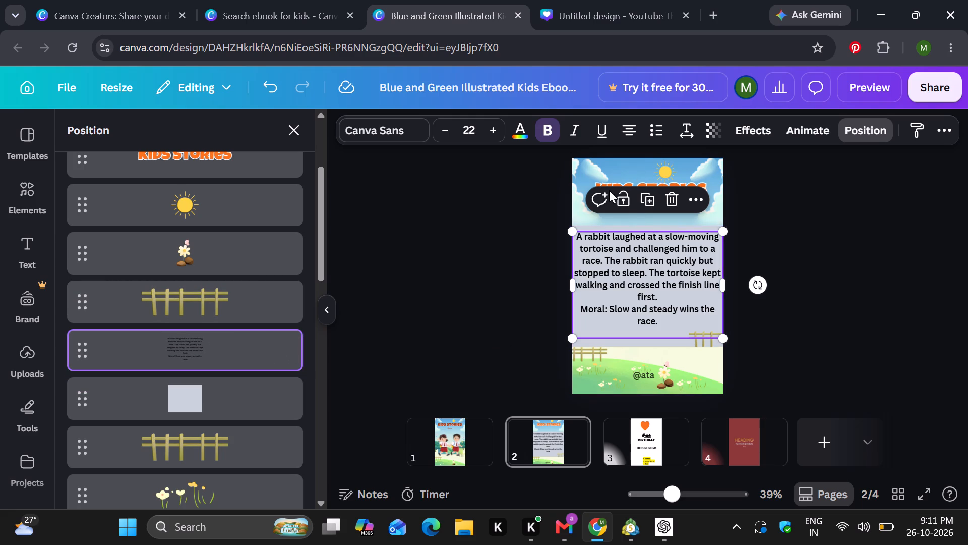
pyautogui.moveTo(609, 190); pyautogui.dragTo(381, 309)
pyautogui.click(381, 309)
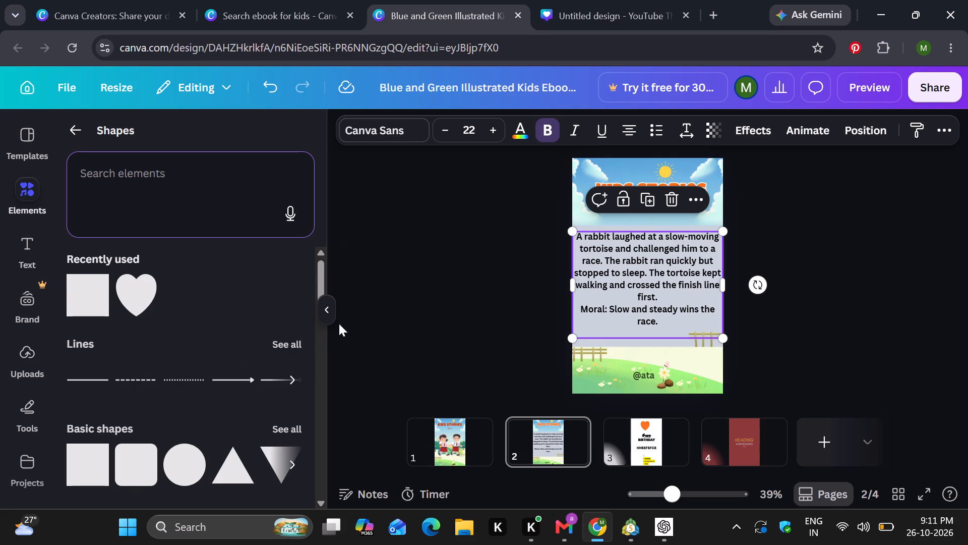
# Examine the stacking of the story text and the square in page 2's layer order, selecting each in turn.
pyautogui.click(863, 119)
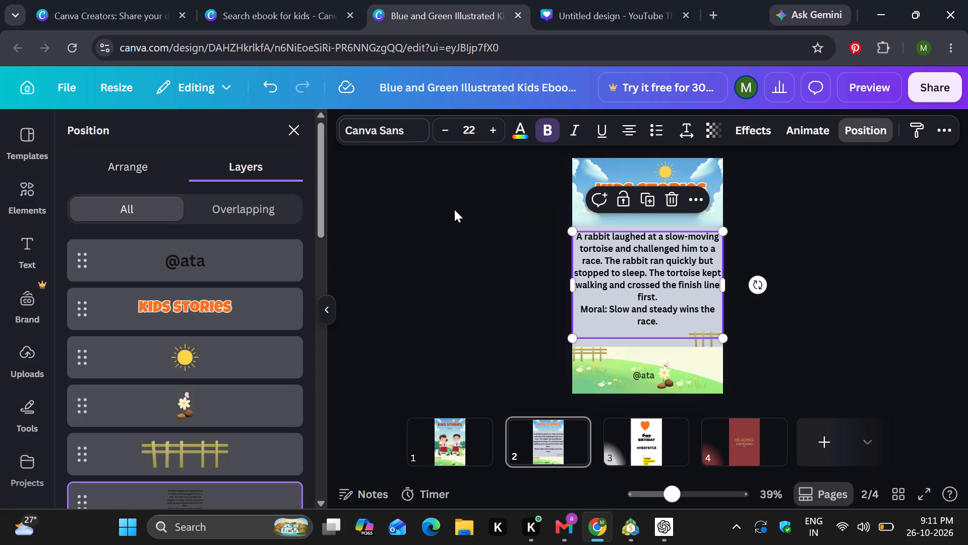
pyautogui.click(317, 499)
pyautogui.tripleClick(317, 499)
pyautogui.click(317, 499)
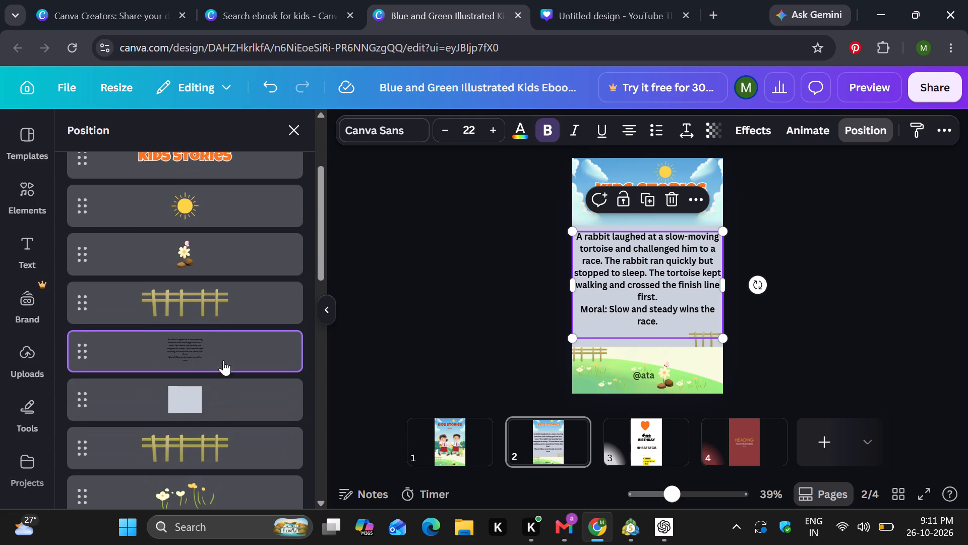
pyautogui.click(259, 357)
pyautogui.click(259, 357)
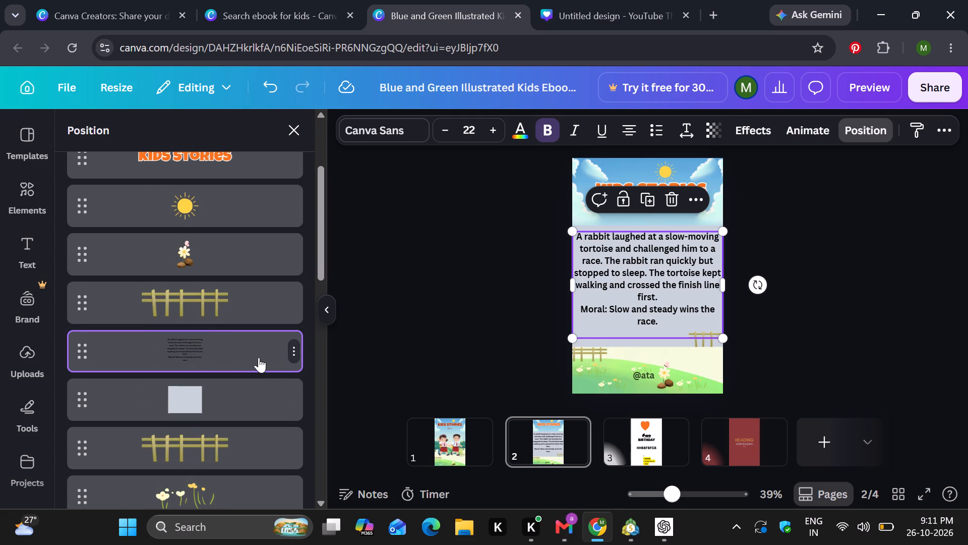
pyautogui.click(259, 357)
pyautogui.click(247, 386)
pyautogui.click(247, 386)
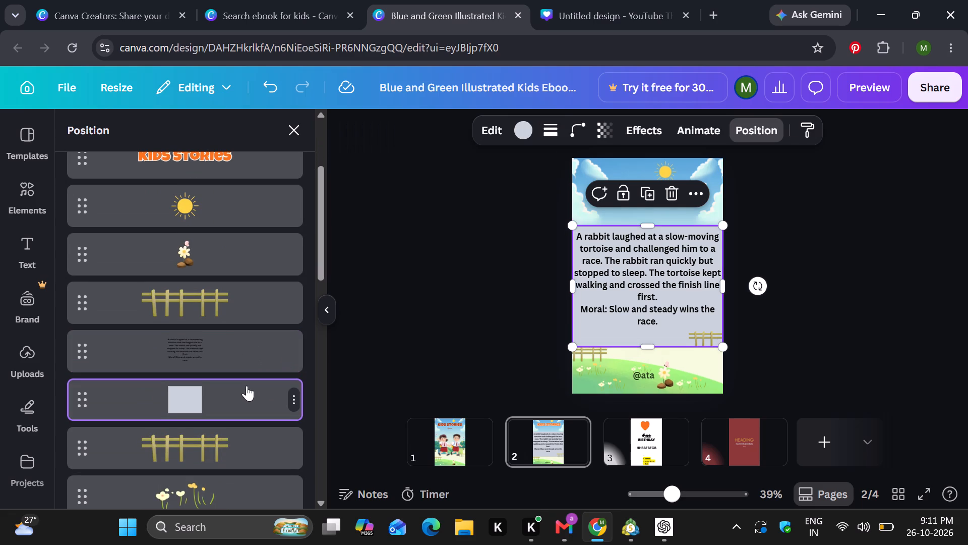